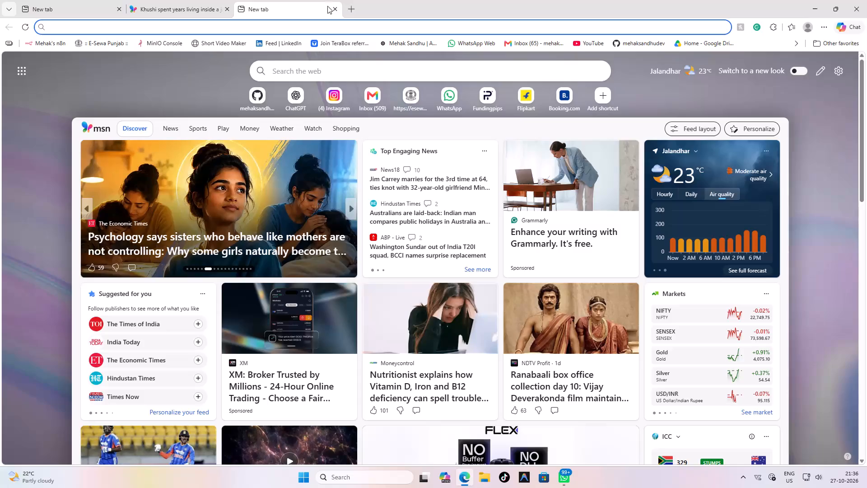
Open the Fundingpips competition trading platform at mtr-competition.fundingpips.com/app/trade in a new browser tab.
click(351, 8)
key(comma)
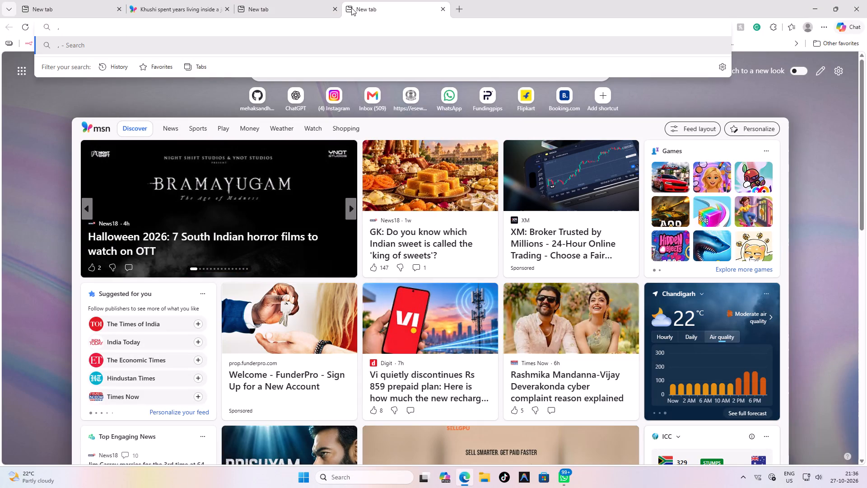
key(BackSpace)
text(mtr)
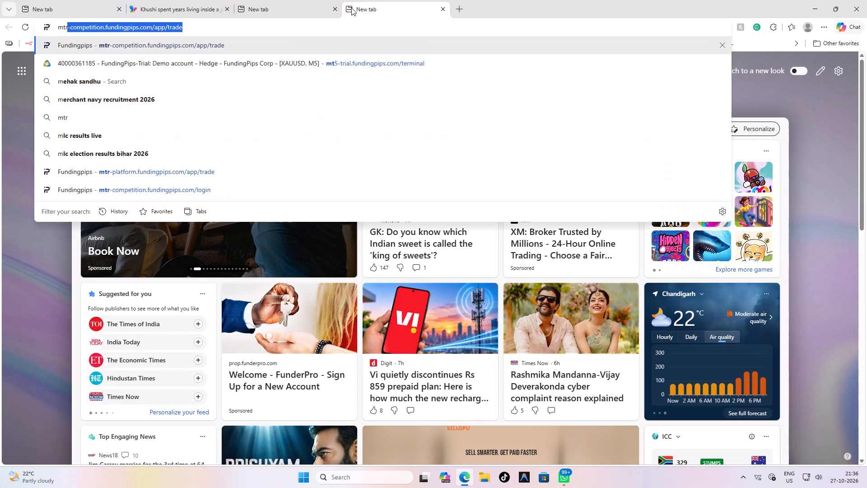
key(Return)
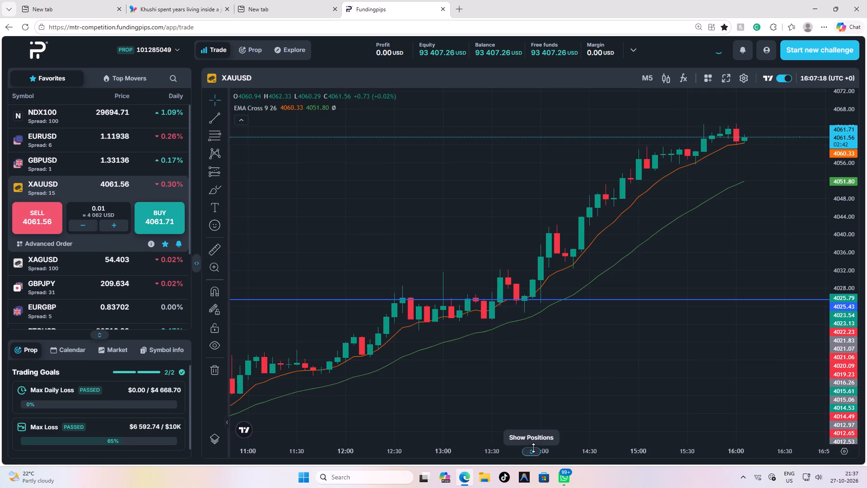
Examine the XAUUSD five-minute chart's recent price action against the marked zones from the preceding days.
scroll(639, 324, up, 1)
scroll(639, 324, down, 7)
drag(690, 334, 703, 281)
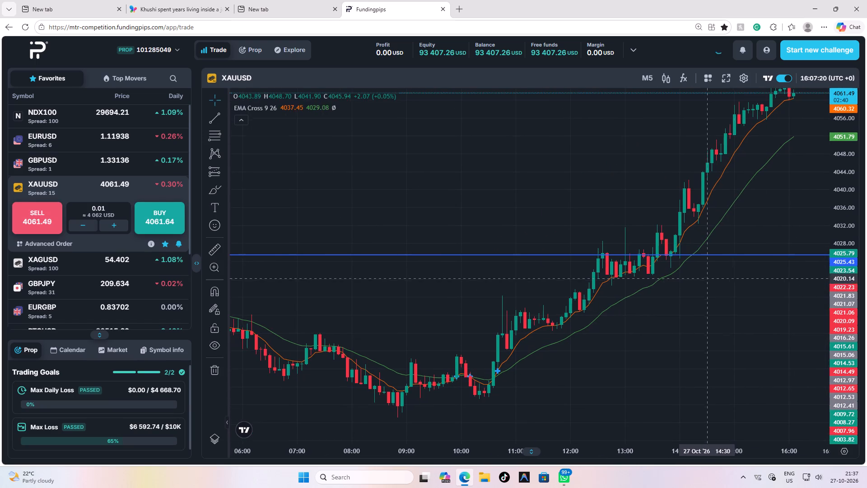
drag(783, 179, 752, 226)
scroll(751, 226, down, 10)
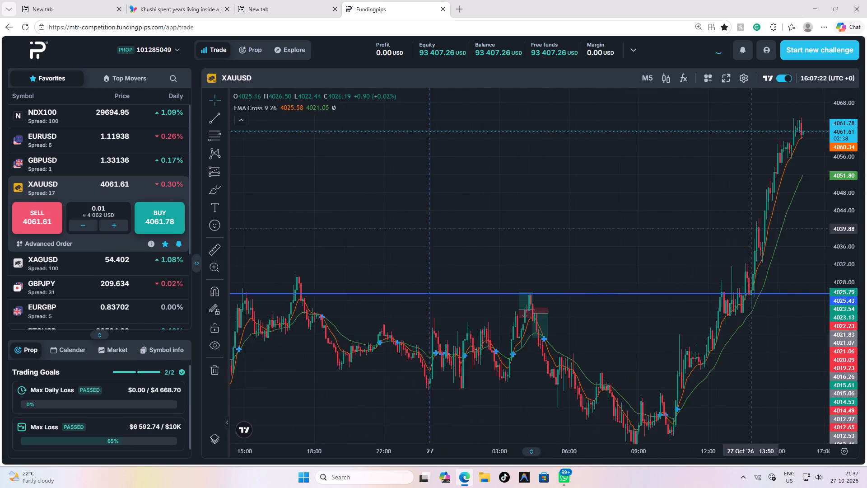
scroll(750, 229, down, 11)
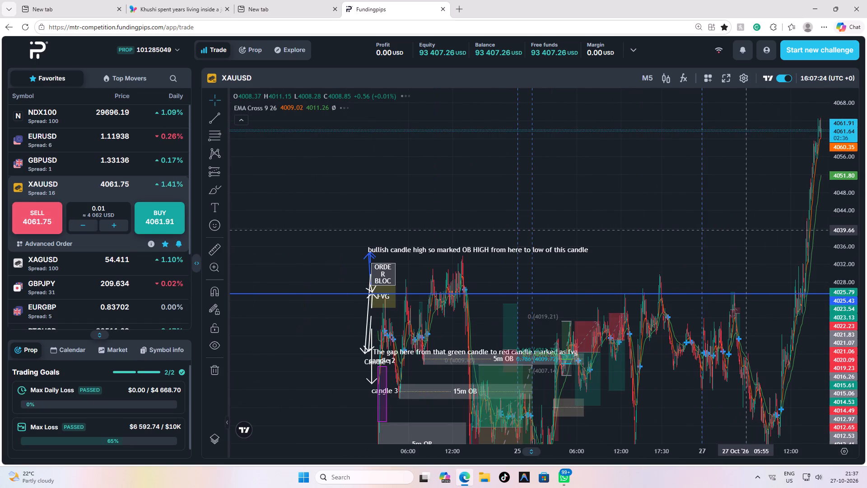
scroll(746, 230, down, 3)
drag(767, 184, 653, 307)
scroll(672, 261, down, 2)
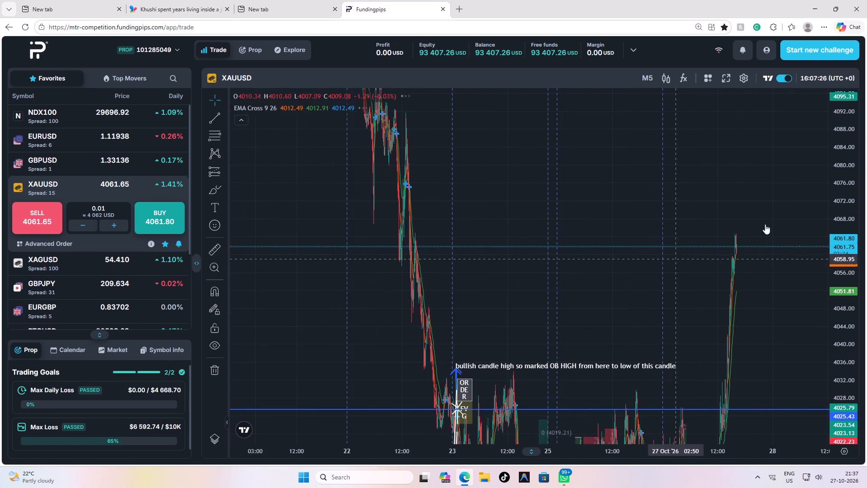
drag(854, 153, 821, 416)
scroll(750, 347, up, 3)
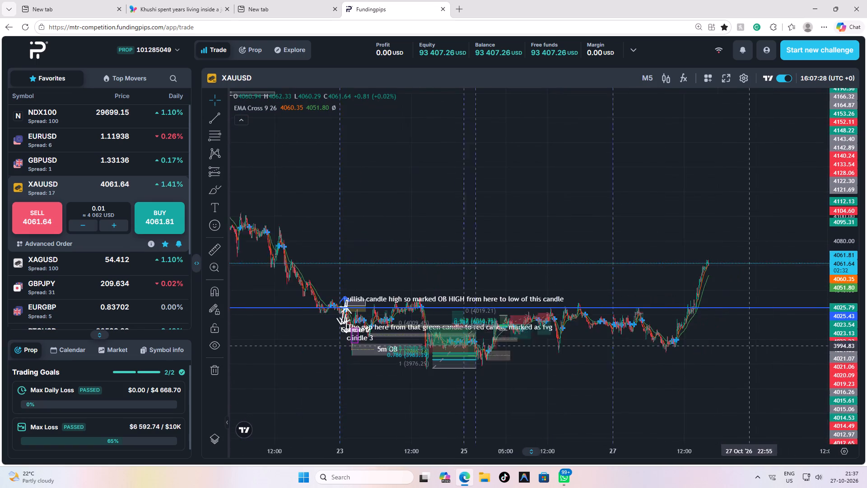
scroll(750, 345, up, 11)
drag(834, 374, 816, 240)
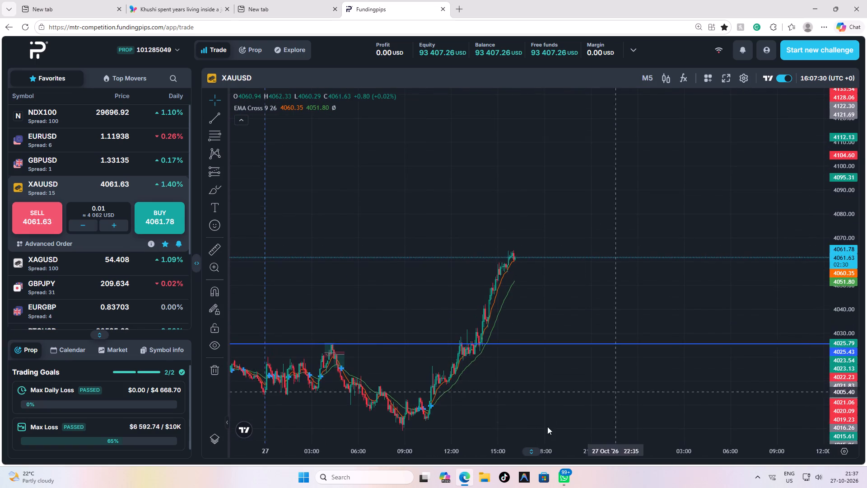
Examine the 27 October XAUUSD candles closely, from the morning low through the start of the rally.
scroll(547, 427, up, 4)
drag(461, 371, 757, 287)
scroll(657, 329, up, 4)
drag(535, 351, 609, 343)
scroll(610, 339, up, 5)
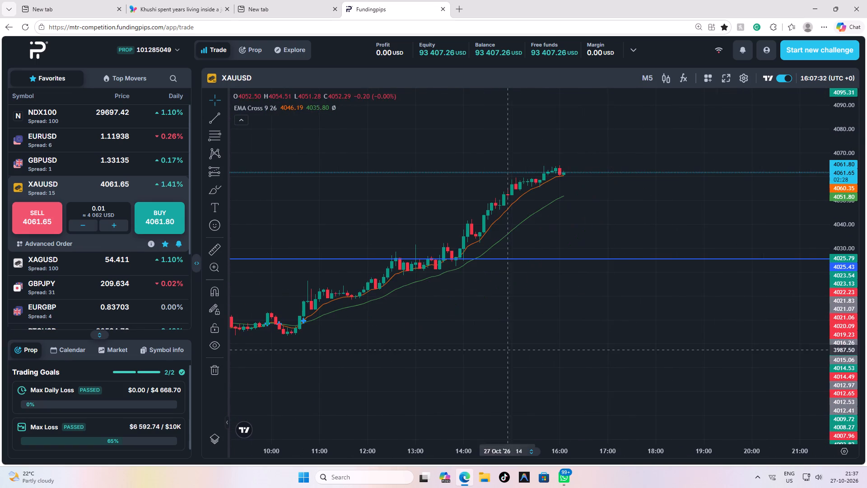
drag(395, 340, 653, 351)
drag(825, 381, 827, 283)
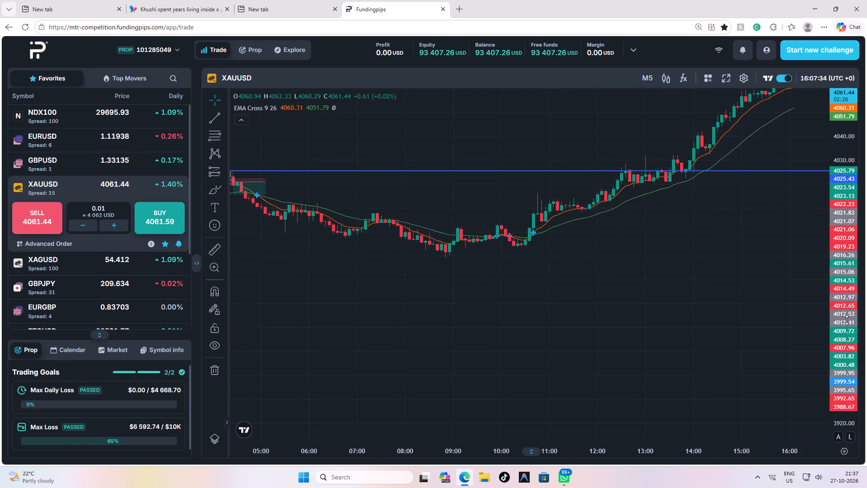
drag(862, 354, 826, 189)
drag(850, 319, 803, 53)
drag(575, 202, 588, 232)
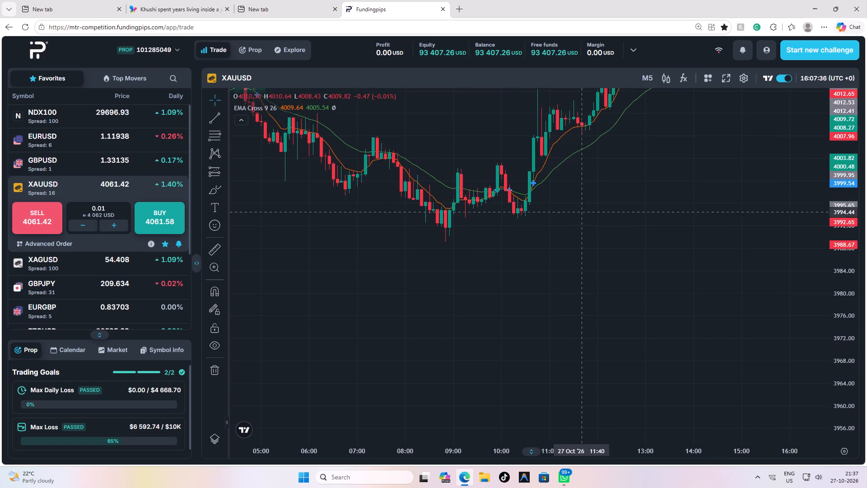
drag(588, 232, 632, 386)
scroll(632, 387, up, 4)
Inspect the EMA Cross crossover marker at 10:40 on 27 October and view the indicator's style settings.
double_click(485, 353)
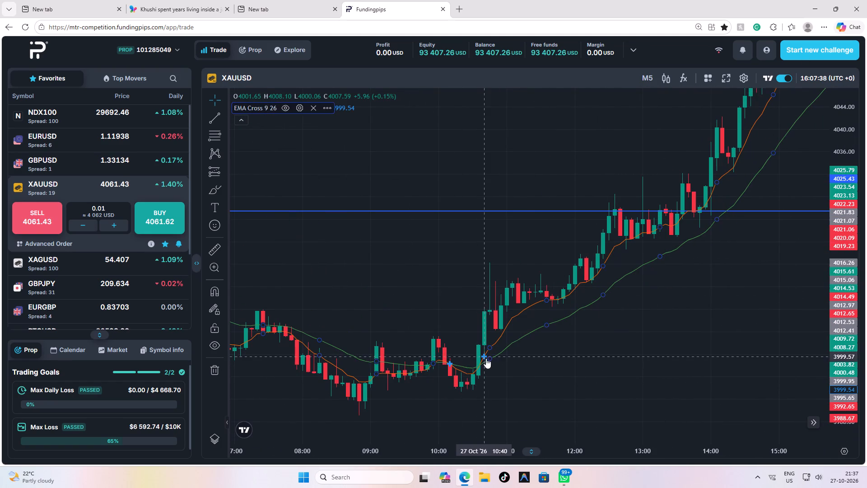
click(486, 359)
click(491, 358)
click(614, 164)
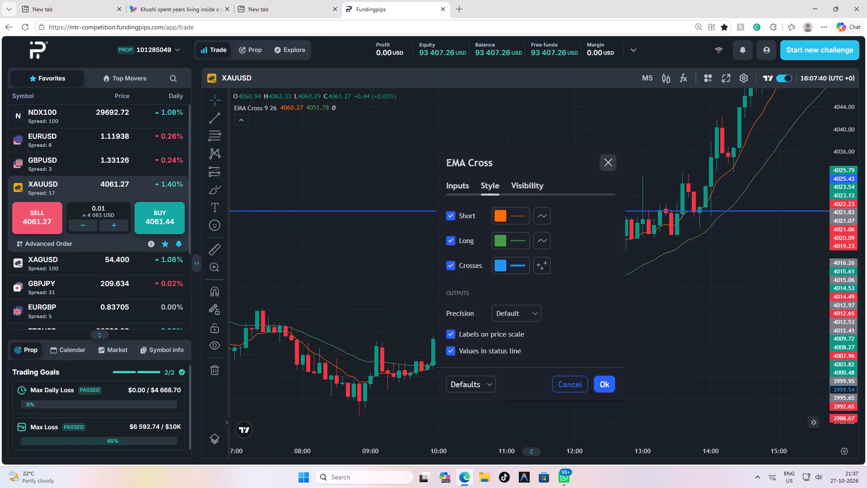
scroll(513, 365, up, 4)
drag(459, 361, 674, 353)
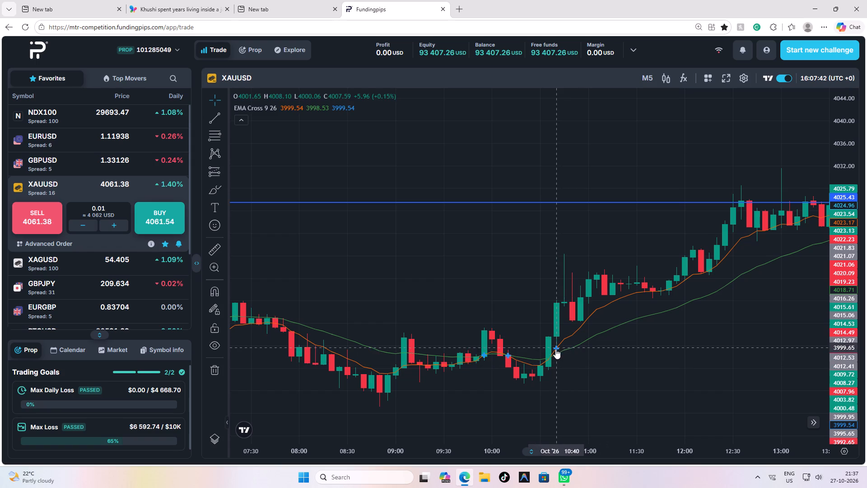
click(555, 351)
click(559, 352)
click(575, 382)
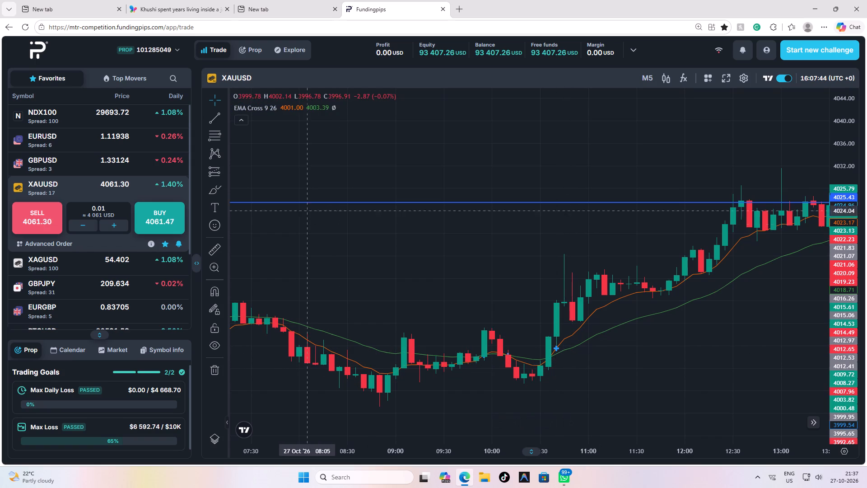
Check the EMA Cross 9 26 indicator's style settings and visibility from its chart legend entry.
click(240, 121)
click(242, 108)
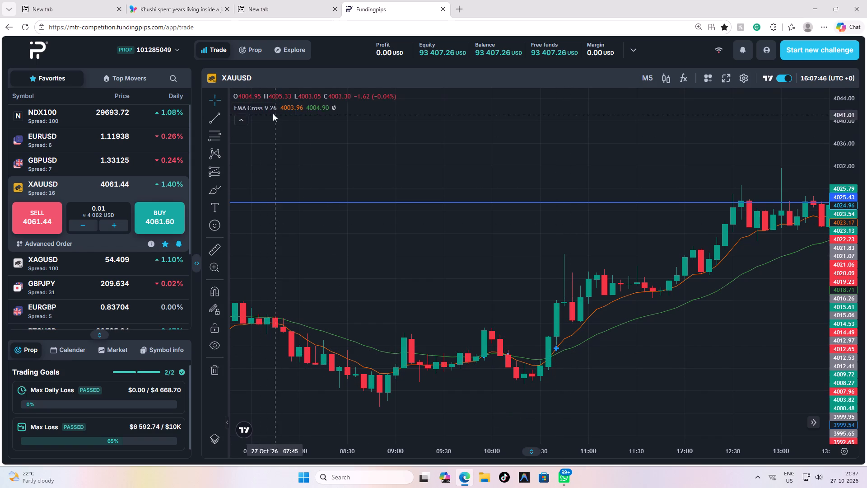
triple_click(306, 109)
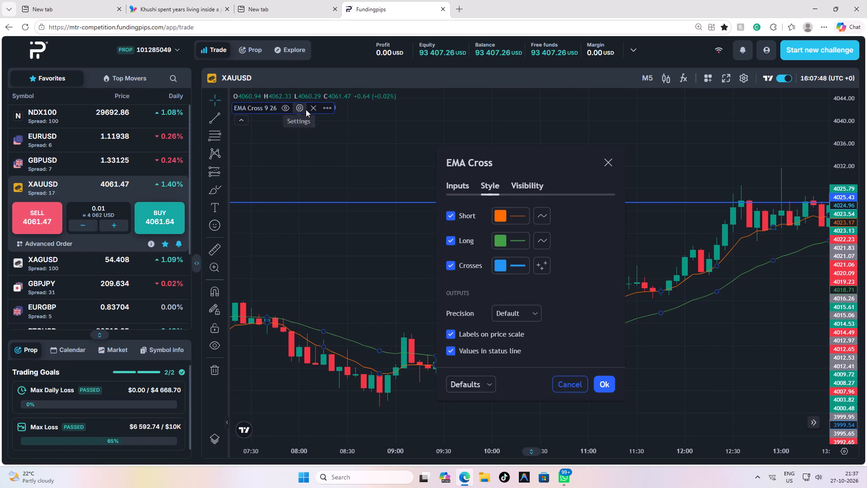
click(306, 109)
click(606, 166)
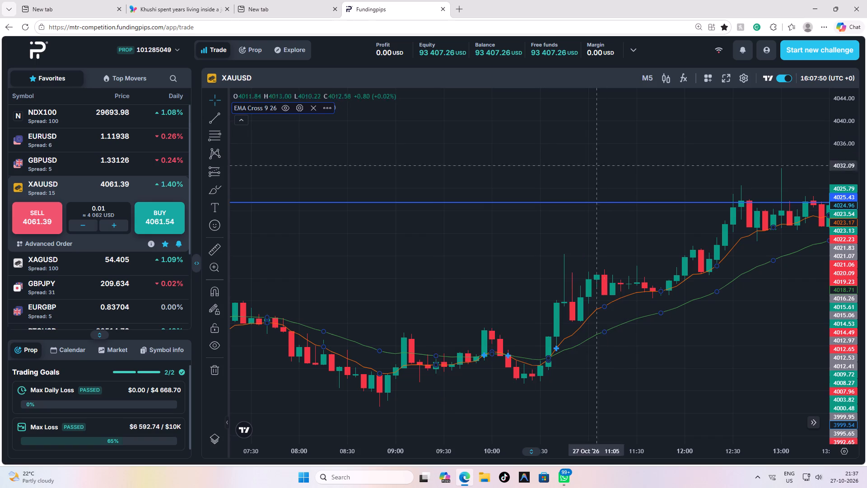
click(300, 113)
click(600, 165)
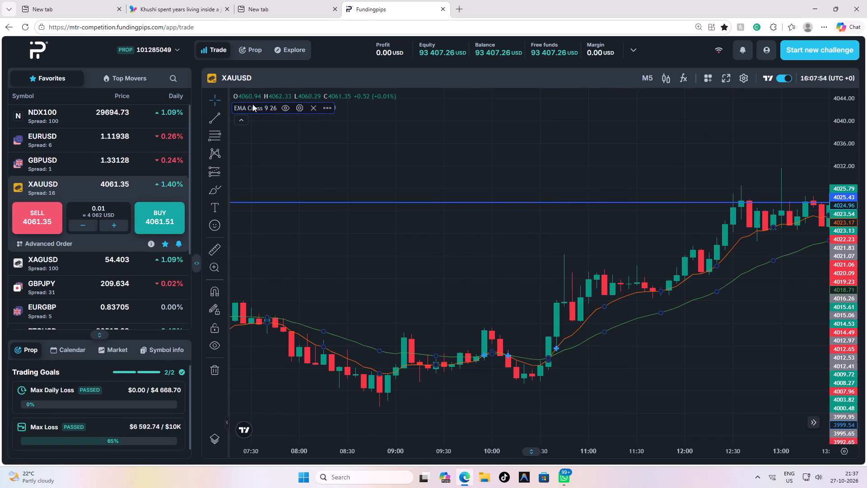
double_click(287, 109)
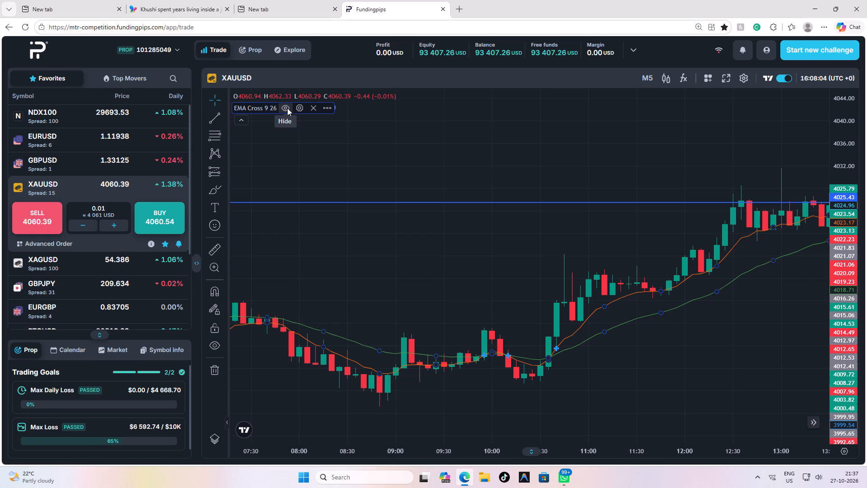
Examine the 27 October XAUUSD rally up to the latest candle, relative to the two EMA lines.
scroll(657, 337, down, 4)
drag(692, 340, 611, 352)
scroll(687, 327, down, 1)
drag(730, 294, 631, 341)
drag(783, 224, 745, 283)
drag(732, 270, 724, 281)
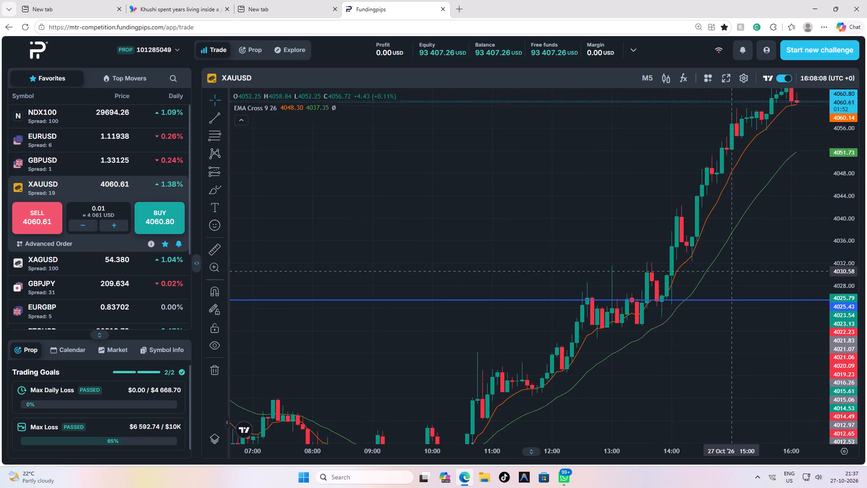
drag(724, 281, 716, 290)
click(681, 316)
scroll(598, 289, down, 4)
drag(769, 211, 699, 253)
scroll(746, 243, up, 5)
scroll(677, 230, up, 1)
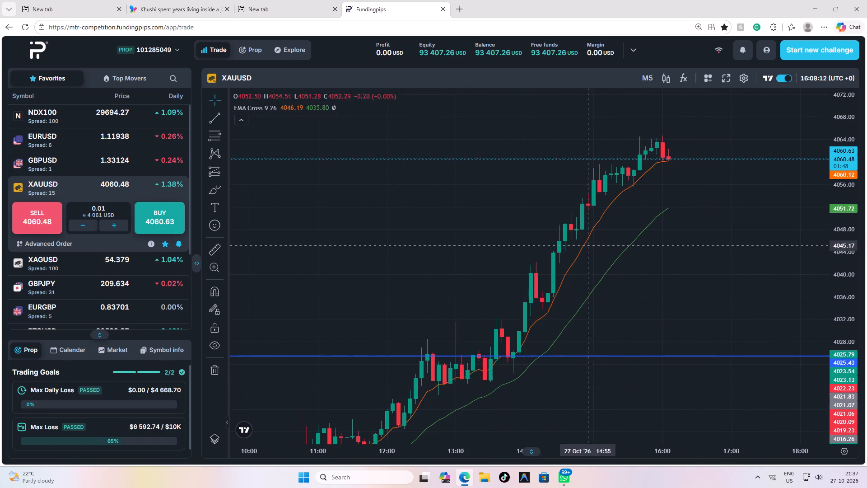
drag(565, 250, 603, 239)
scroll(606, 237, down, 1)
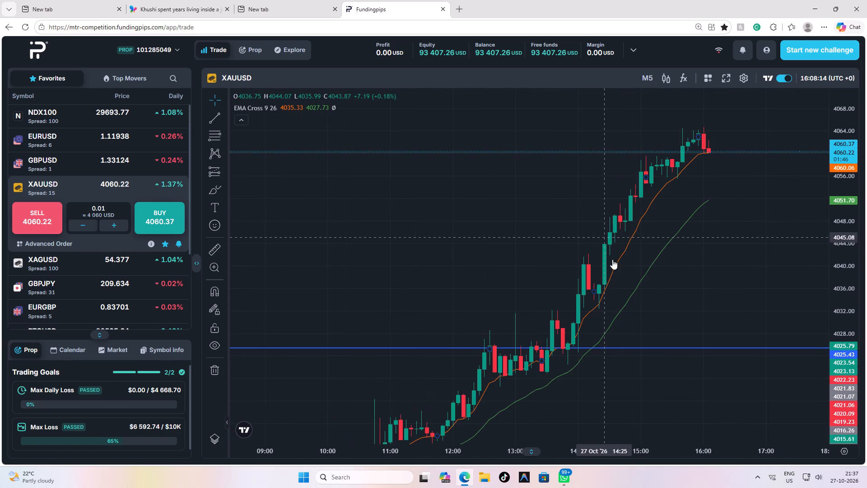
scroll(632, 294, down, 7)
drag(748, 269, 690, 307)
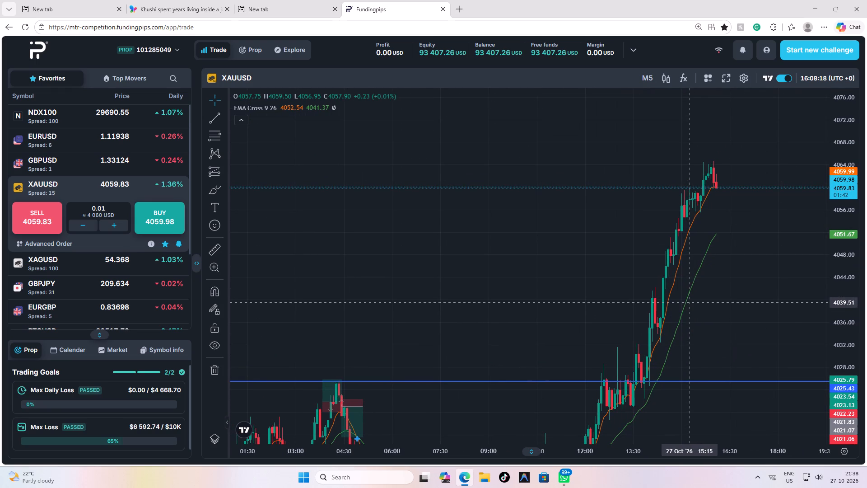
Compare the current XAUUSD price with the marked zones and price swings from 21 to 27 October.
scroll(689, 300, down, 3)
scroll(620, 279, down, 14)
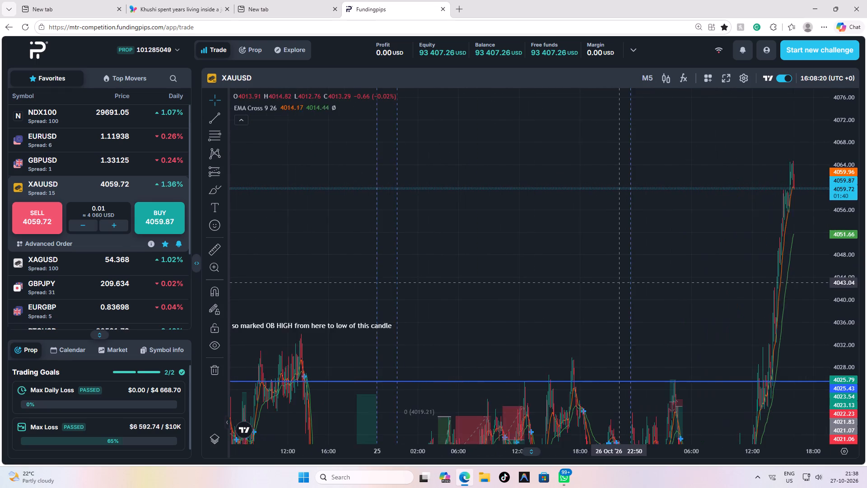
scroll(619, 284, down, 8)
drag(702, 119, 585, 250)
drag(840, 144, 822, 286)
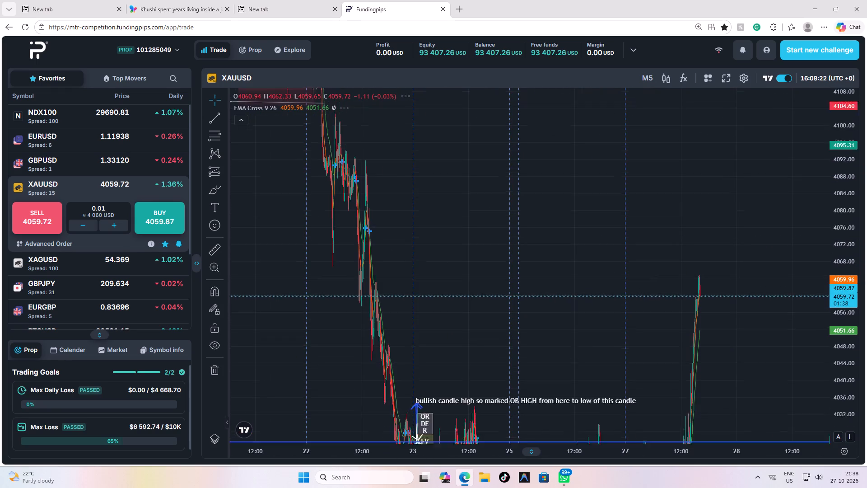
drag(822, 286, 811, 382)
drag(841, 150, 764, 310)
scroll(753, 301, up, 3)
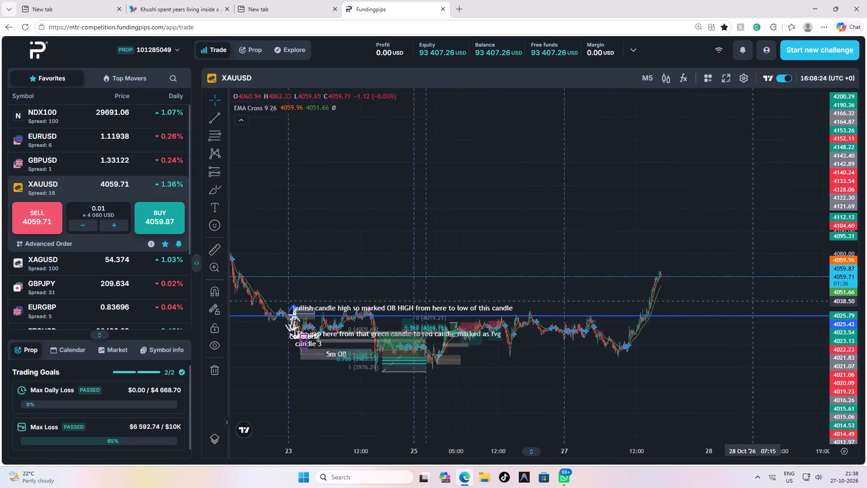
scroll(753, 301, up, 2)
drag(345, 183, 676, 198)
scroll(676, 198, up, 2)
scroll(676, 197, down, 5)
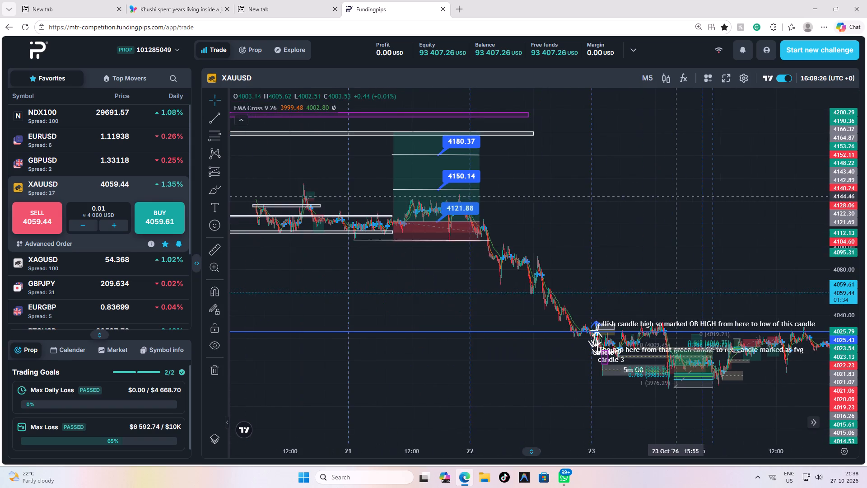
drag(689, 192, 601, 221)
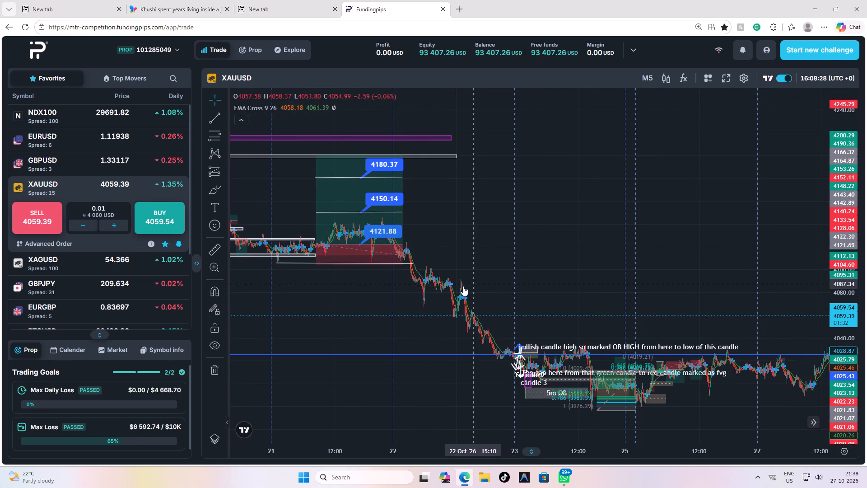
click(461, 280)
drag(578, 257, 442, 230)
click(439, 230)
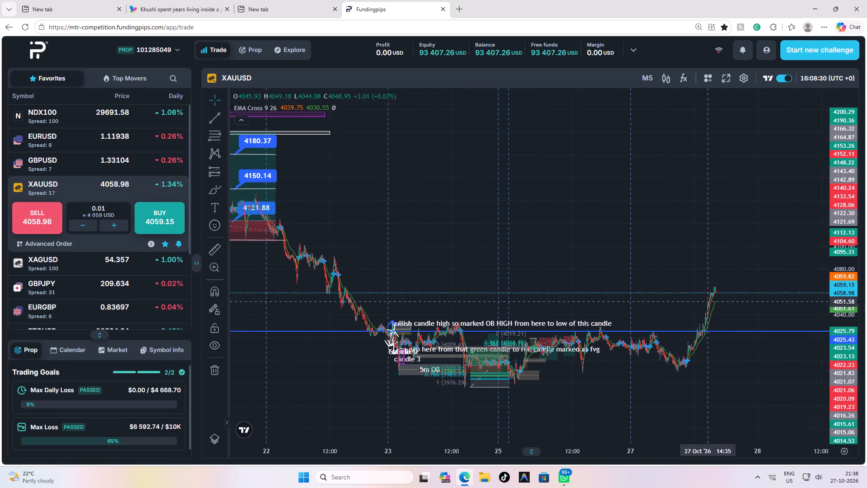
double_click(715, 287)
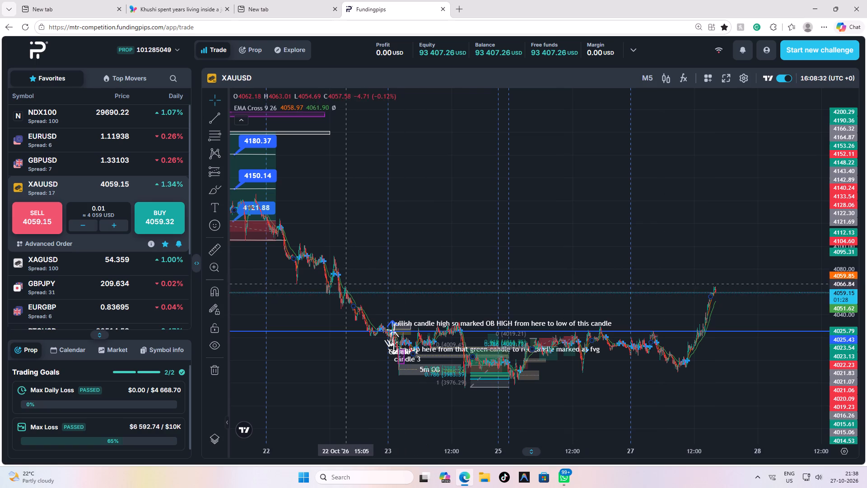
Draw a rectangle zone at the 22 October swing high near 14:50, spanning 4065.22 down to 4062.22.
scroll(316, 317, up, 2)
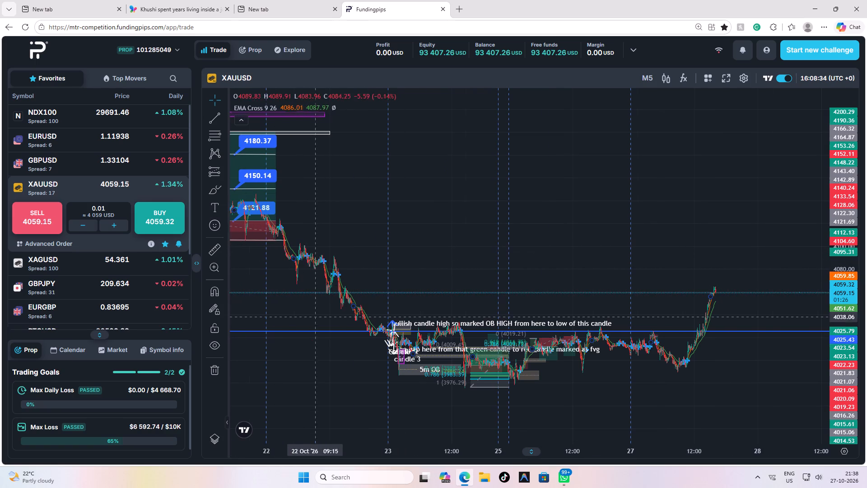
scroll(316, 317, up, 4)
drag(315, 270, 768, 261)
scroll(433, 297, up, 5)
drag(373, 284, 665, 293)
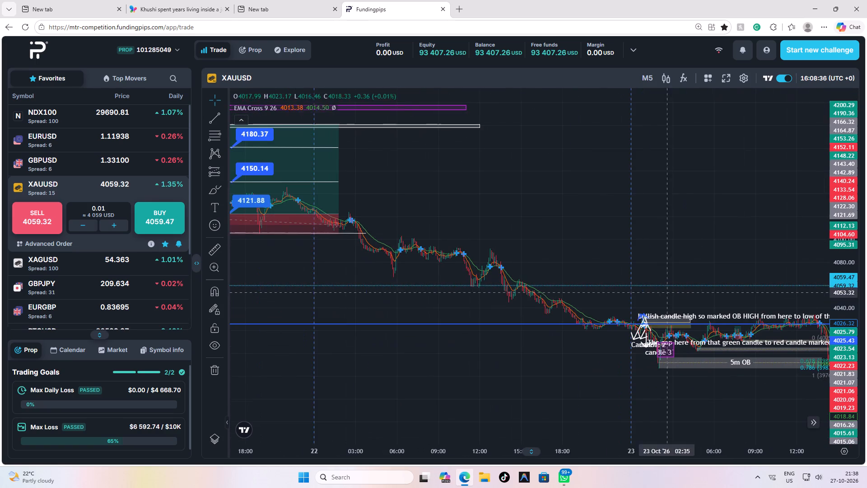
drag(854, 304, 866, 139)
scroll(546, 305, up, 5)
drag(508, 303, 709, 303)
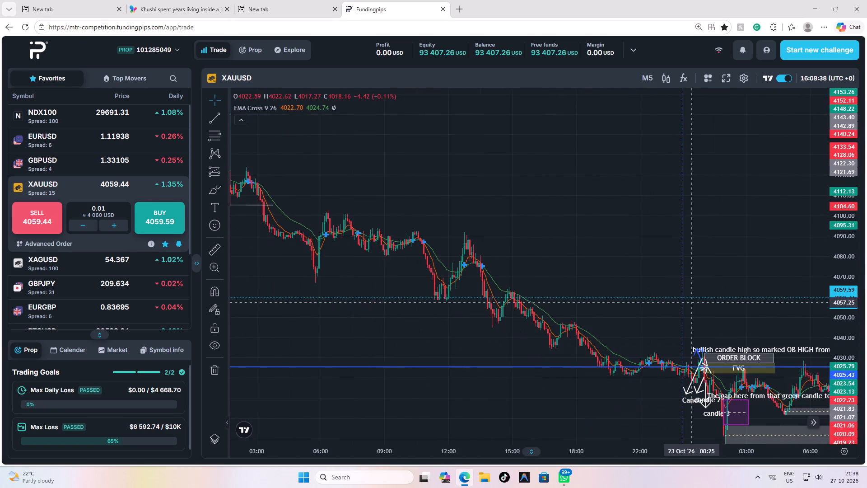
drag(709, 303, 710, 303)
drag(844, 272, 866, 137)
scroll(546, 300, up, 4)
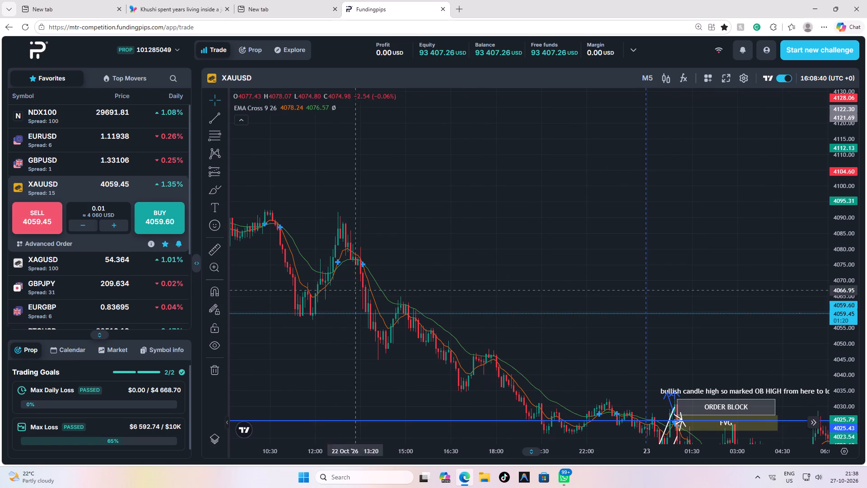
click(225, 193)
click(259, 275)
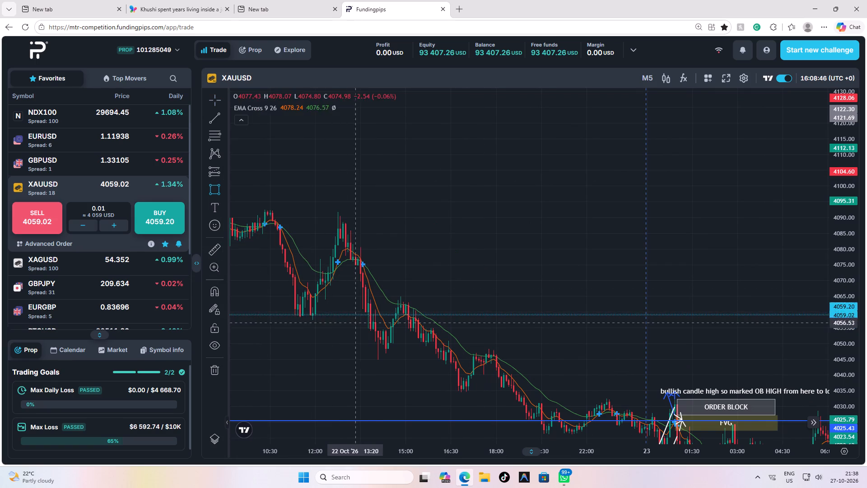
scroll(391, 305, up, 4)
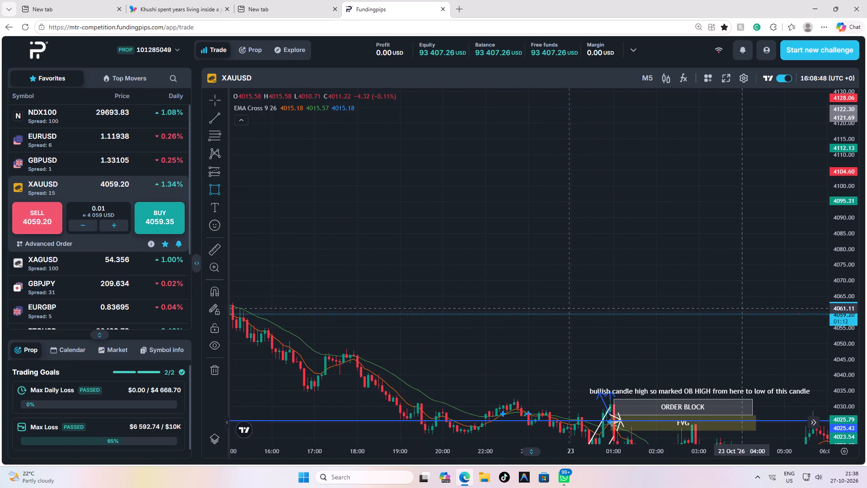
scroll(238, 303, down, 4)
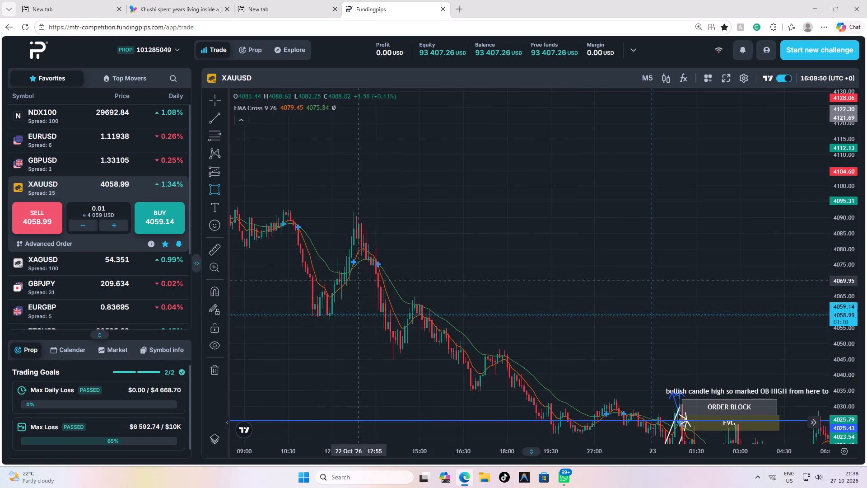
drag(414, 296, 420, 302)
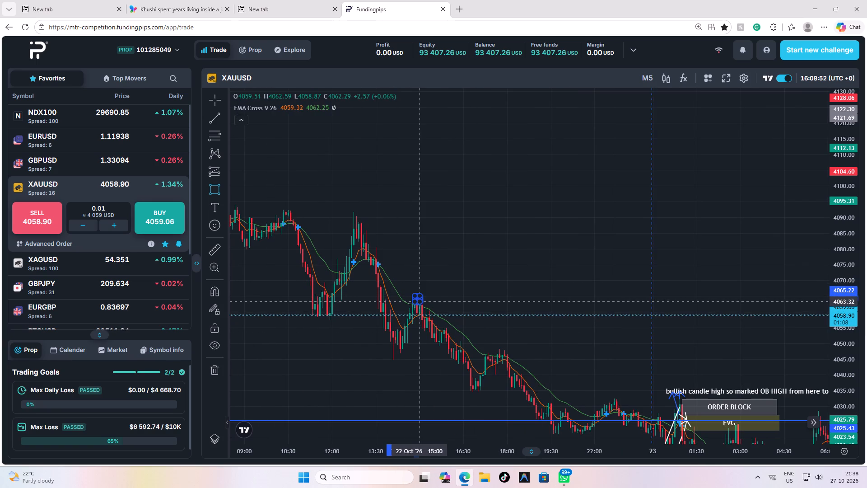
drag(420, 302, 420, 302)
triple_click(441, 301)
click(427, 304)
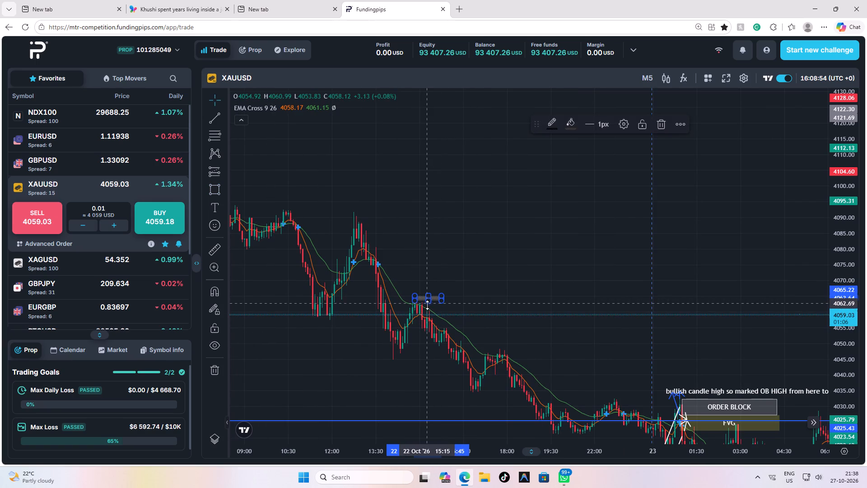
click(430, 303)
drag(431, 301, 431, 305)
click(530, 295)
Extend the 4065.22–4062.22 zone's end past the latest candle to 27 October 18:30.
scroll(528, 298, down, 3)
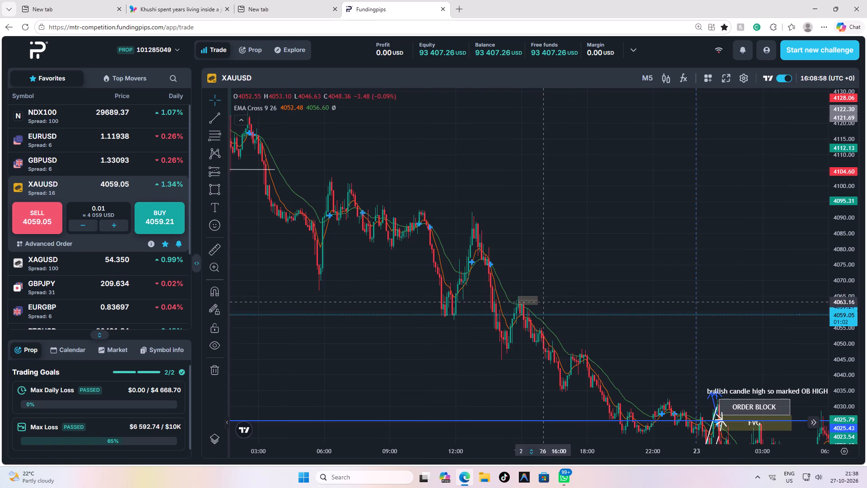
drag(538, 301, 588, 305)
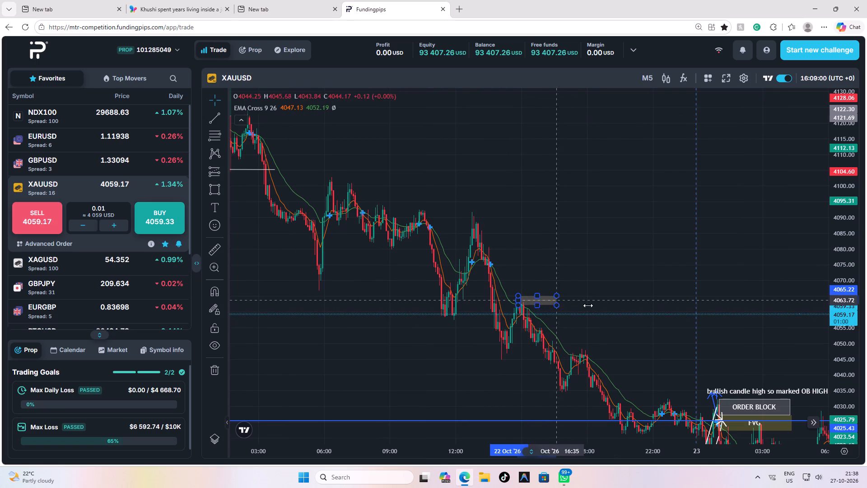
drag(588, 305, 768, 305)
drag(681, 352, 408, 361)
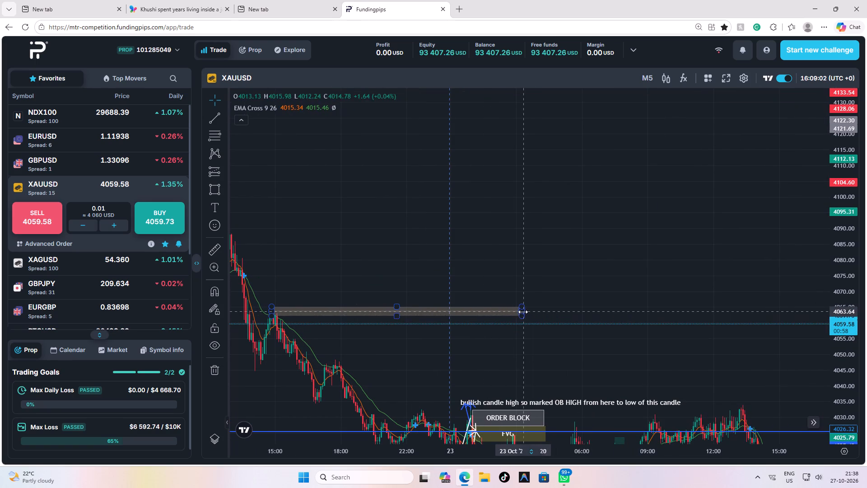
drag(522, 311, 842, 315)
scroll(644, 374, up, 4)
drag(843, 345, 844, 344)
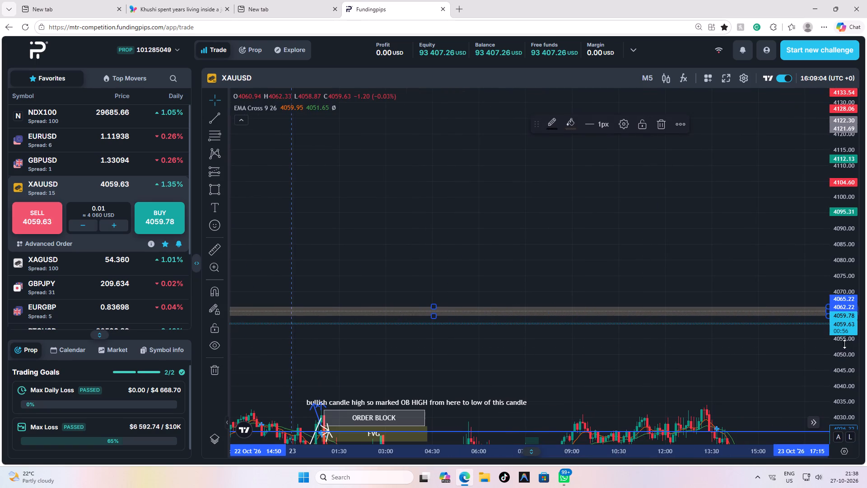
drag(844, 344, 853, 204)
drag(727, 400, 461, 315)
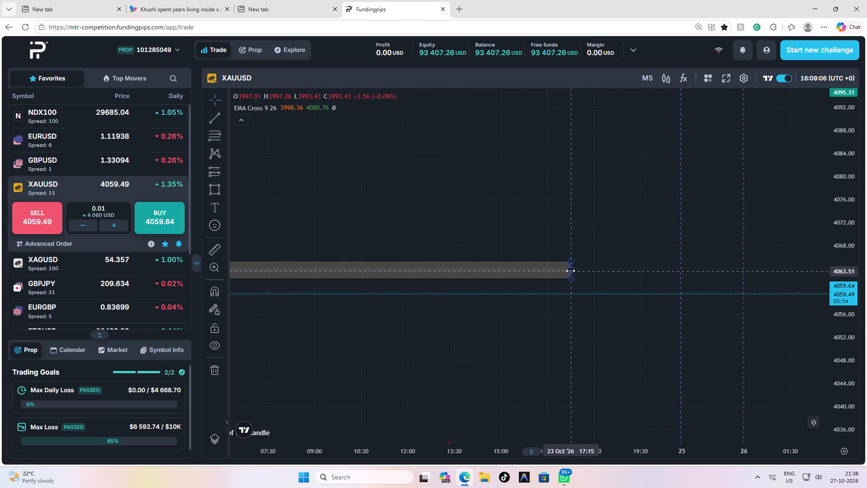
drag(570, 271, 770, 258)
drag(728, 332, 488, 324)
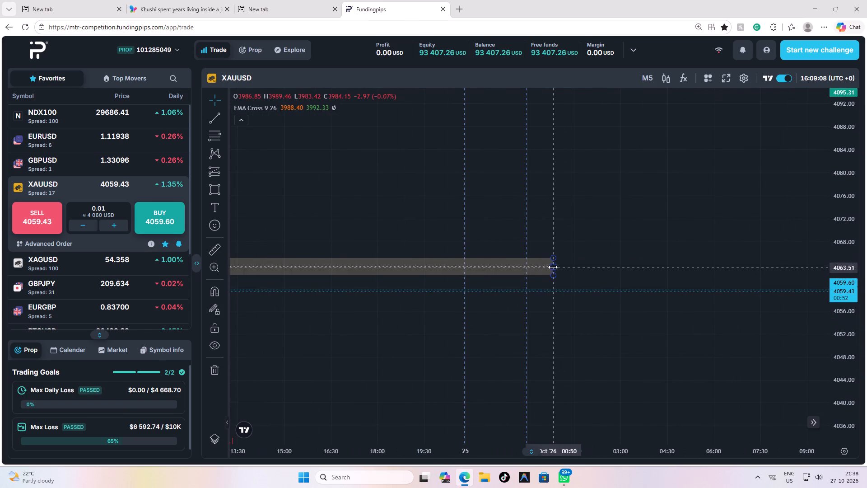
drag(551, 265, 866, 253)
scroll(715, 330, down, 10)
drag(731, 328, 471, 285)
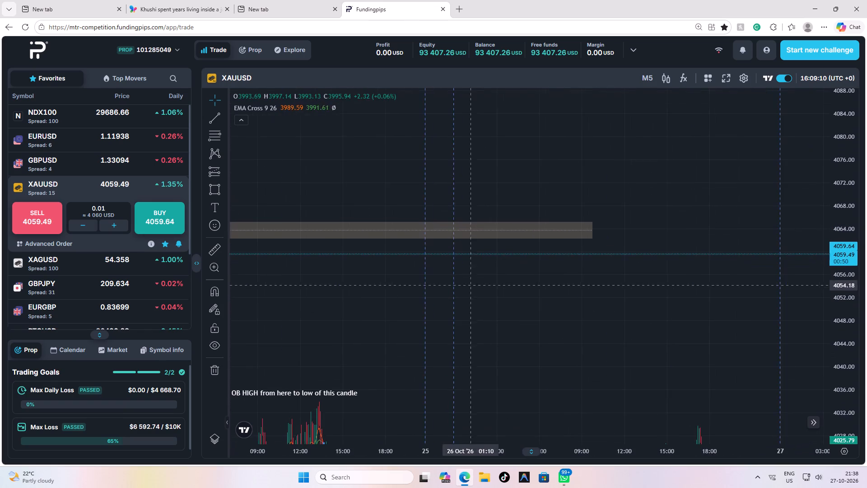
scroll(567, 261, down, 4)
drag(632, 330, 604, 218)
drag(685, 203, 624, 305)
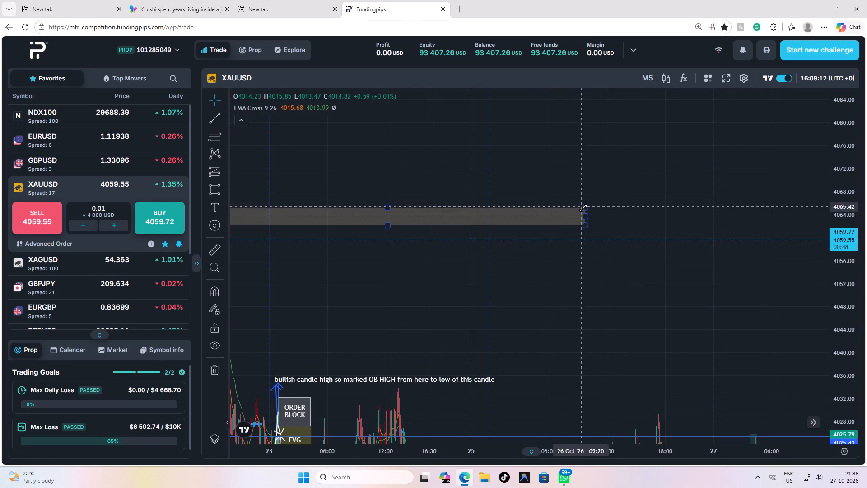
drag(586, 216, 773, 220)
drag(724, 273, 394, 291)
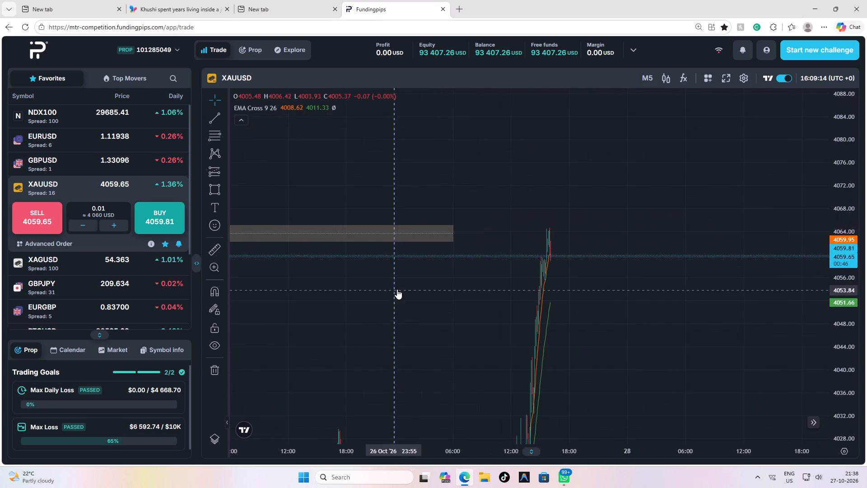
drag(454, 234, 573, 239)
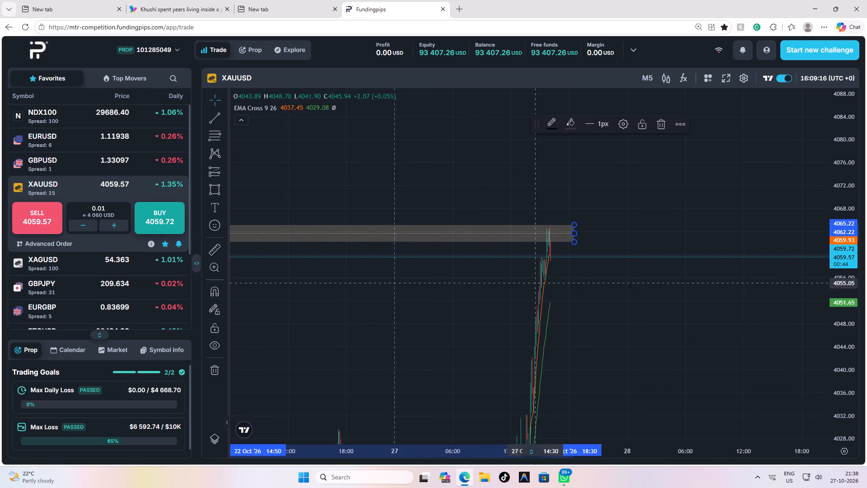
Examine the new zone against the 27 October rally and the lower order blocks and swings from 23 to 27 October.
scroll(502, 284, down, 10)
scroll(501, 298, up, 4)
drag(396, 325, 448, 338)
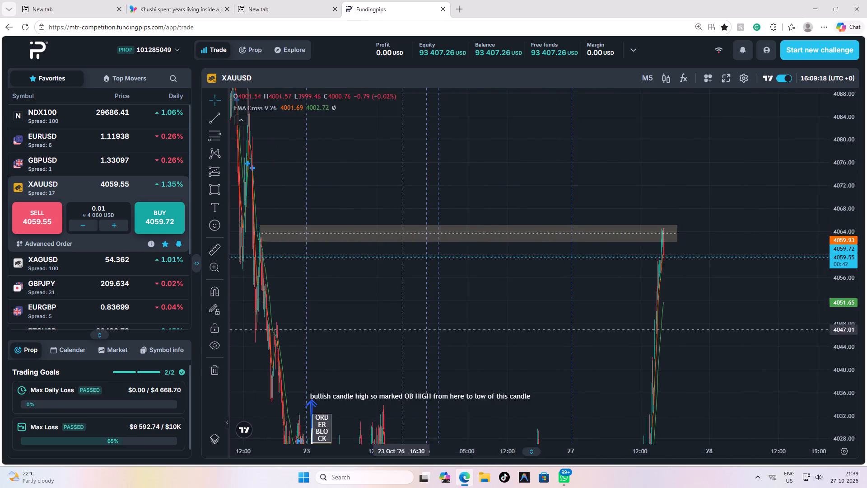
drag(448, 338, 614, 331)
scroll(627, 330, up, 4)
drag(627, 328, 595, 189)
scroll(611, 189, down, 4)
drag(715, 179, 414, 294)
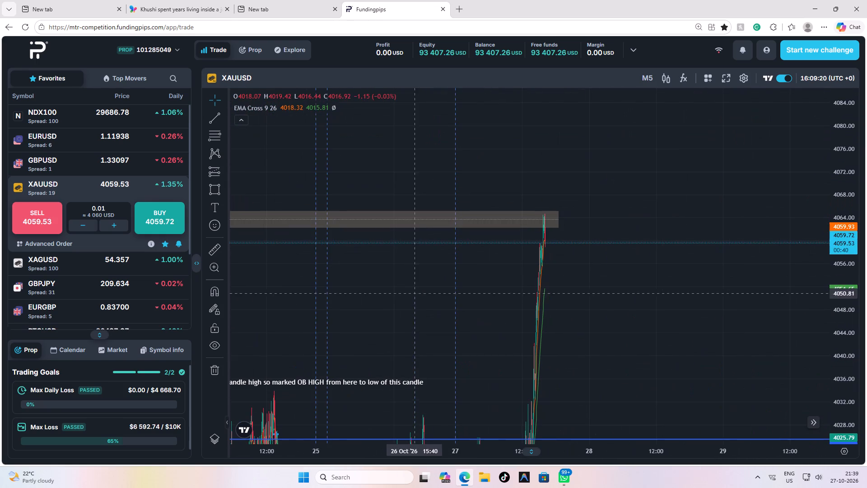
scroll(742, 294, down, 4)
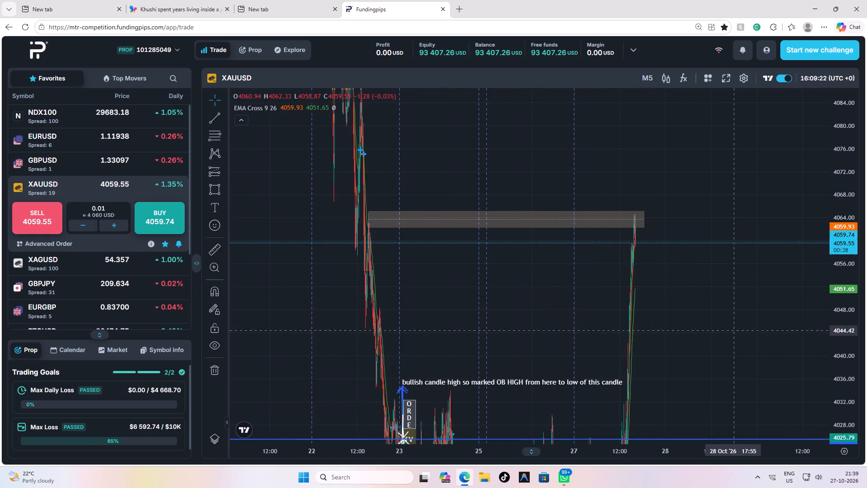
drag(731, 339, 710, 167)
drag(724, 329, 686, 189)
drag(690, 326, 703, 267)
drag(669, 312, 670, 271)
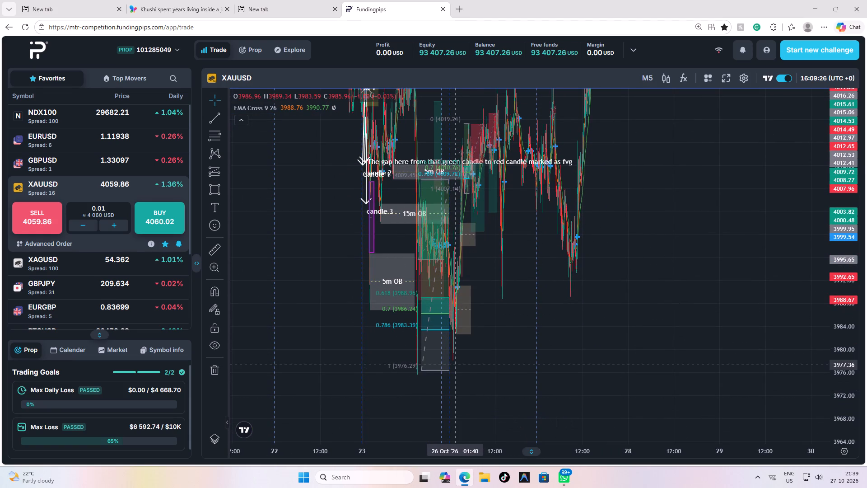
scroll(597, 360, down, 3)
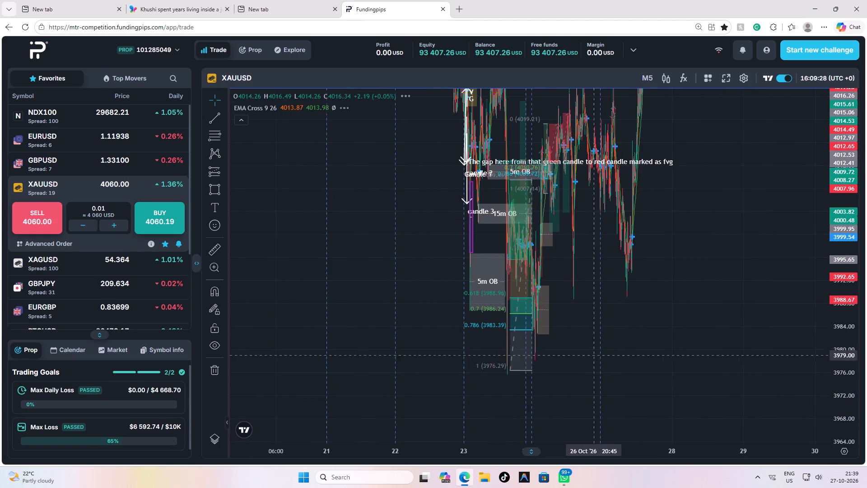
drag(650, 296, 647, 413)
scroll(715, 210, up, 6)
drag(681, 191, 698, 298)
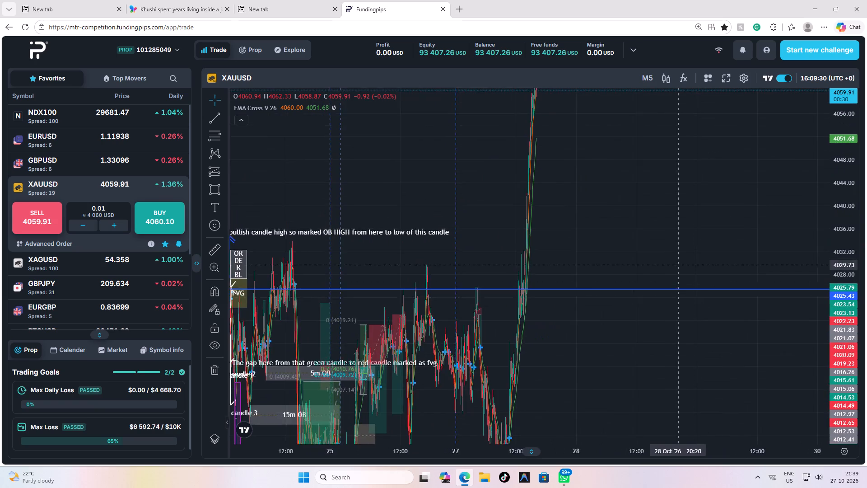
Draw a second rectangle zone at the 22 October 12:45 swing high, spanning 4091.77 down to 4088.14.
scroll(676, 262, up, 4)
drag(620, 265, 704, 271)
drag(559, 248, 638, 252)
scroll(628, 254, up, 4)
drag(576, 242, 688, 316)
scroll(572, 223, up, 4)
click(436, 229)
drag(436, 229, 733, 282)
drag(400, 271, 706, 254)
drag(490, 284, 634, 322)
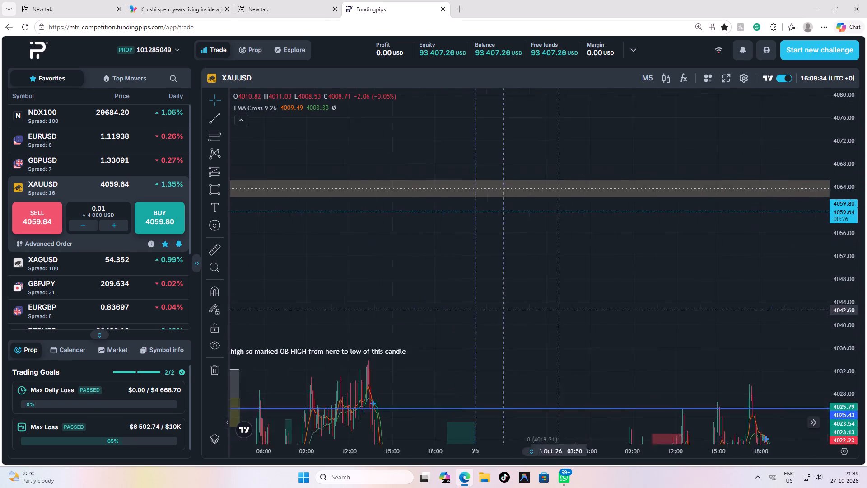
drag(634, 322, 684, 324)
scroll(620, 310, down, 2)
drag(441, 266, 712, 397)
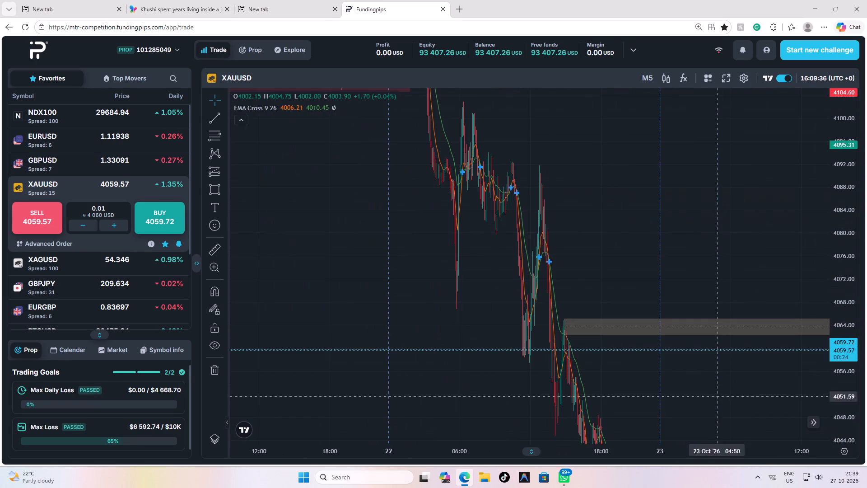
scroll(488, 290, up, 10)
drag(469, 260, 712, 256)
scroll(460, 268, up, 6)
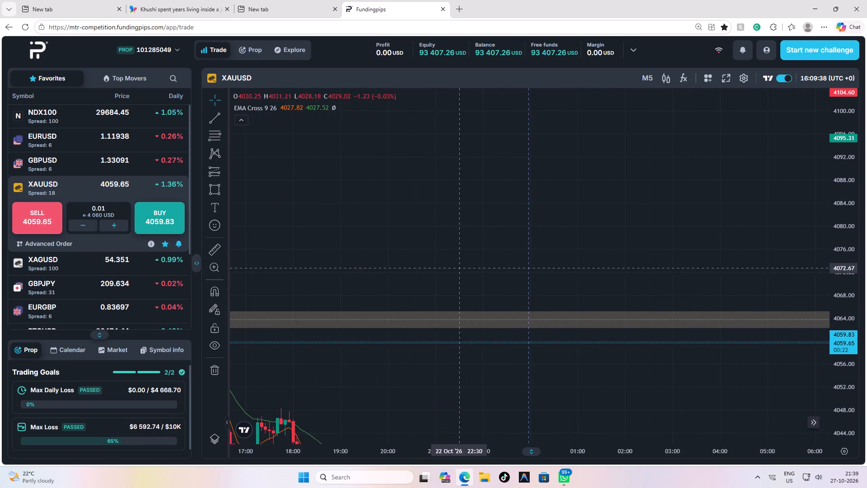
drag(379, 242, 620, 235)
drag(358, 246, 591, 264)
scroll(587, 264, up, 4)
drag(564, 224, 628, 344)
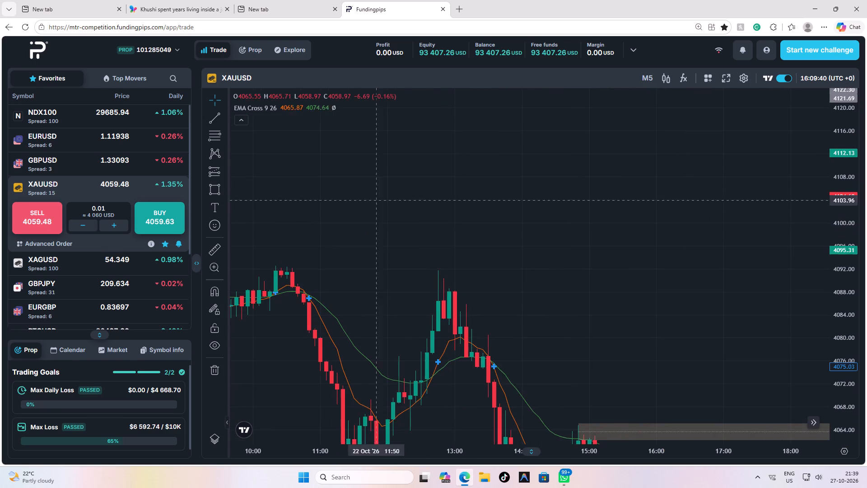
drag(484, 232, 460, 192)
click(216, 192)
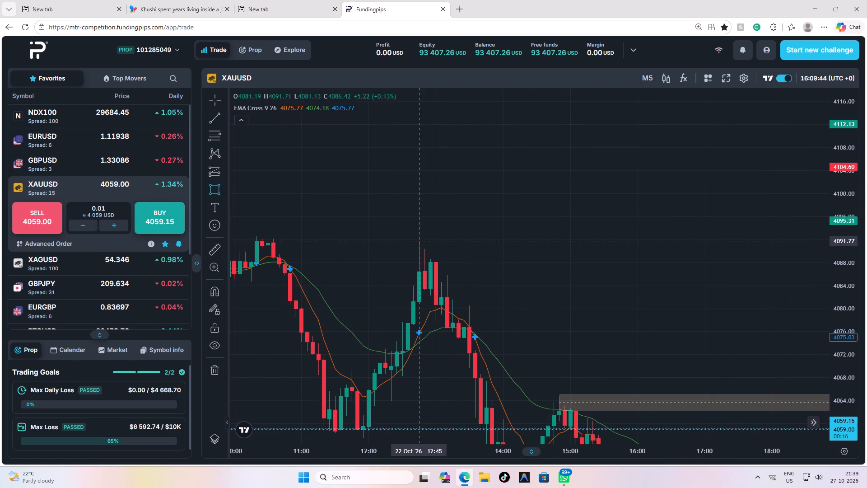
drag(420, 241, 433, 257)
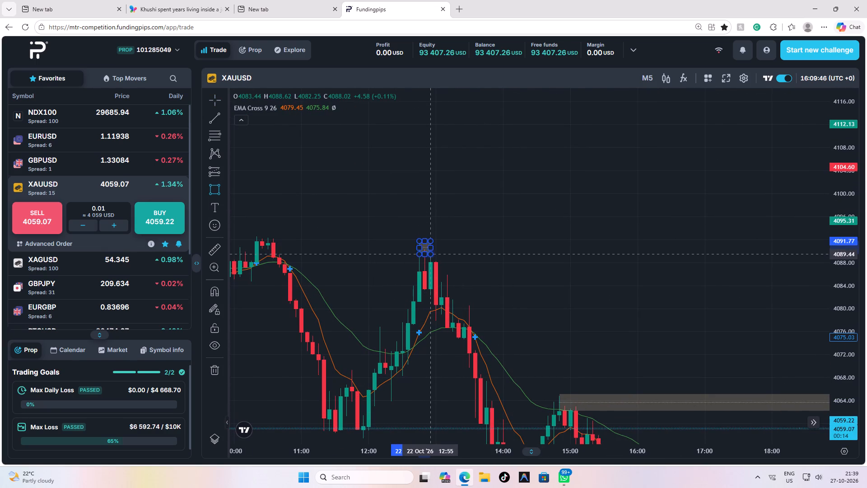
drag(433, 257, 434, 261)
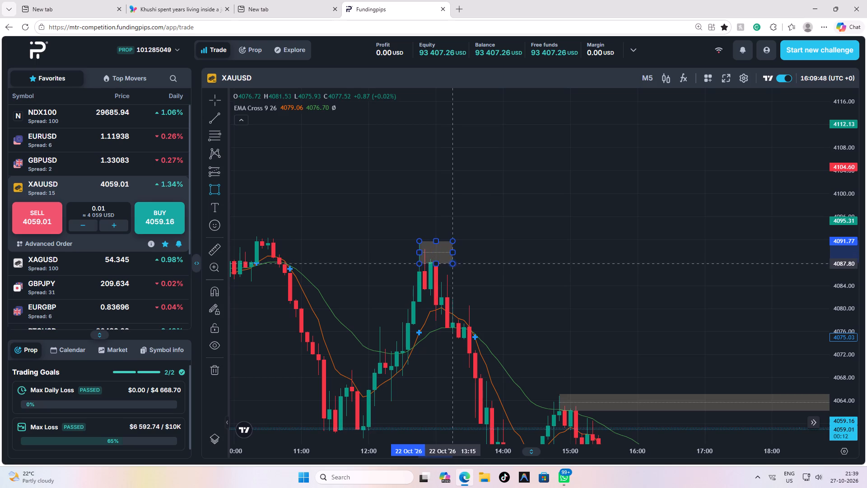
click(452, 262)
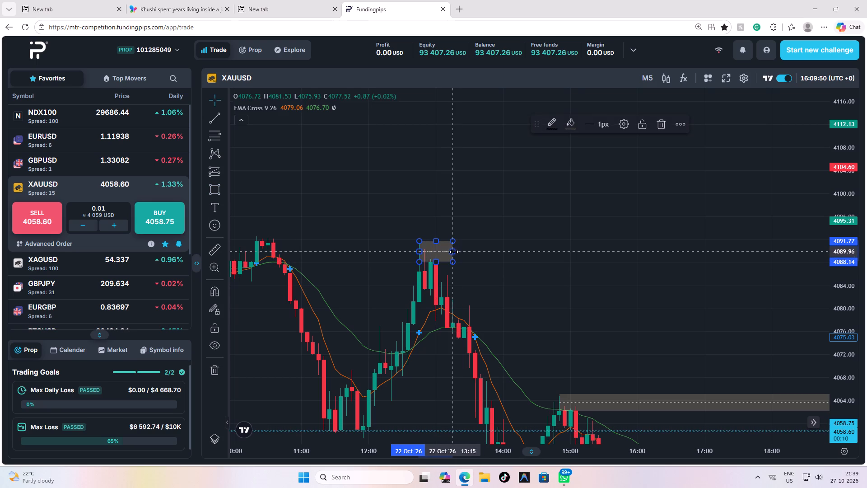
Extend the end of the 4091.77–4088.14 zone past the latest candle to 28 October 18:30.
drag(454, 252, 823, 239)
drag(767, 280, 394, 297)
drag(462, 269, 866, 247)
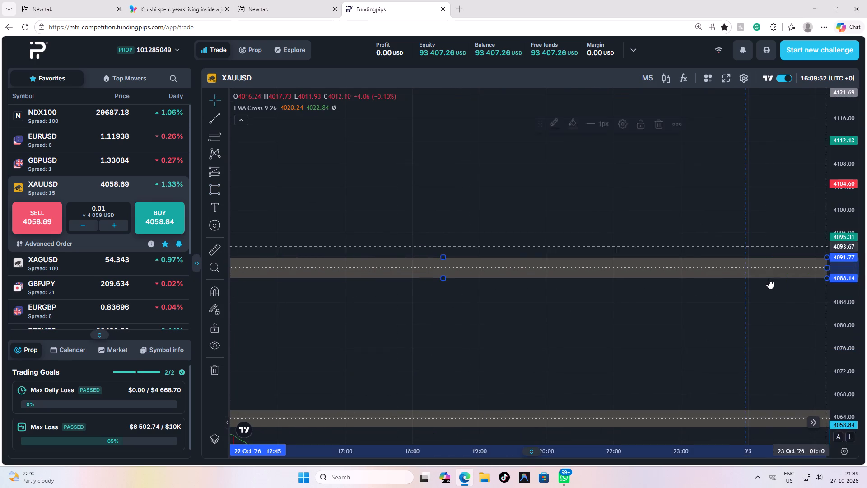
drag(695, 316, 281, 325)
drag(420, 276, 741, 276)
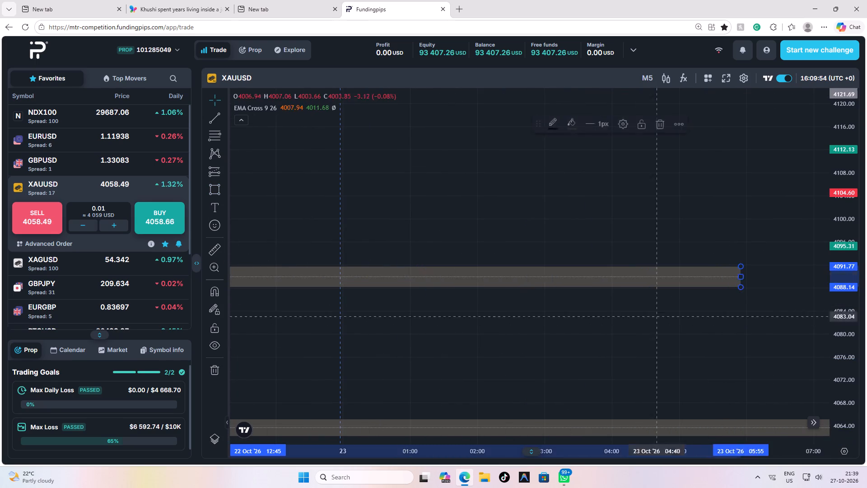
drag(561, 355, 342, 363)
drag(550, 285, 785, 288)
drag(703, 338, 383, 339)
drag(488, 286, 866, 272)
drag(629, 353, 517, 352)
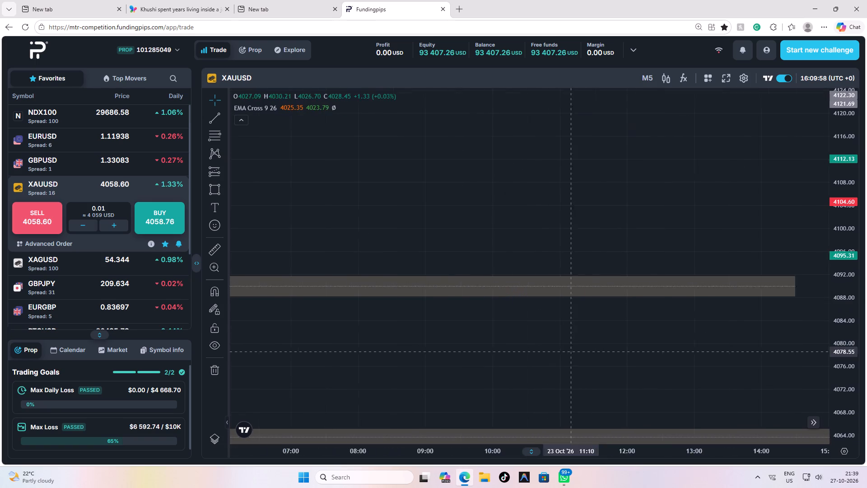
drag(517, 352, 242, 361)
drag(461, 293, 780, 289)
drag(695, 347, 681, 349)
drag(605, 347, 447, 343)
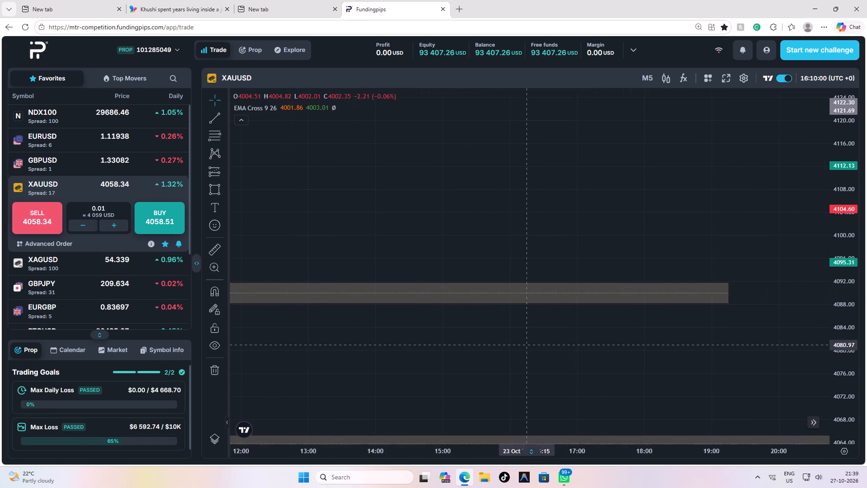
drag(447, 343, 414, 341)
drag(746, 343, 497, 319)
scroll(702, 286, down, 20)
scroll(702, 286, down, 1)
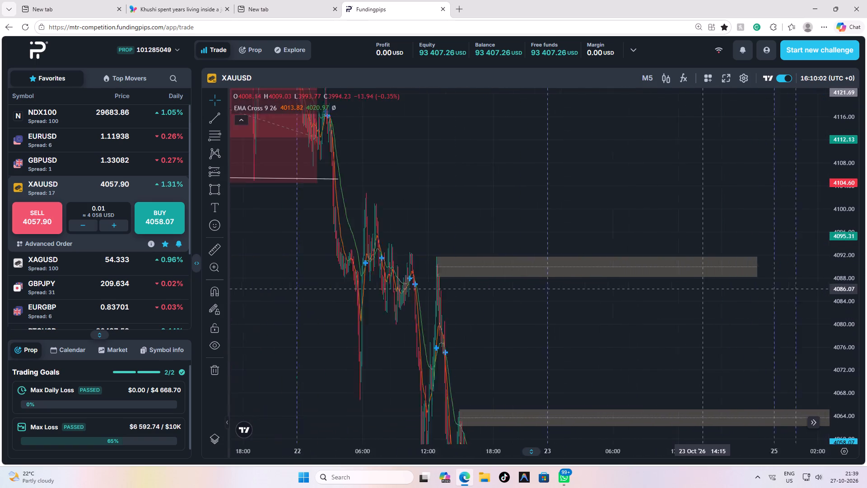
drag(708, 318, 354, 300)
drag(442, 248, 806, 249)
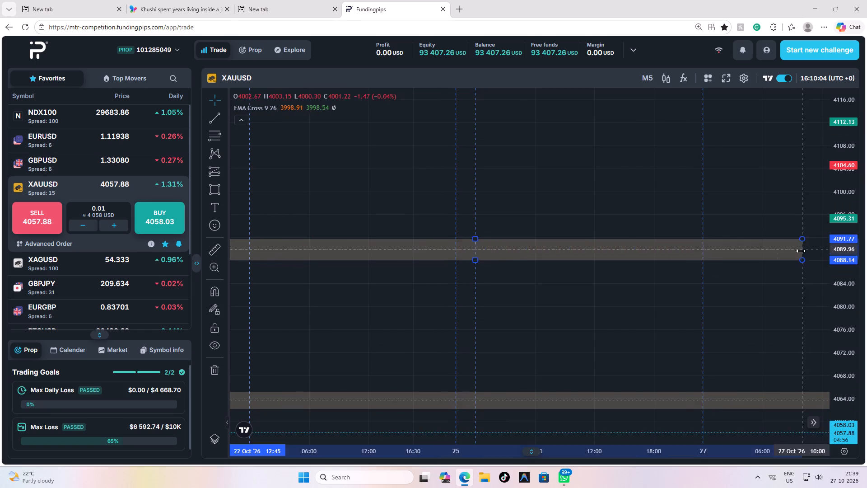
drag(705, 329, 317, 334)
drag(437, 257, 709, 259)
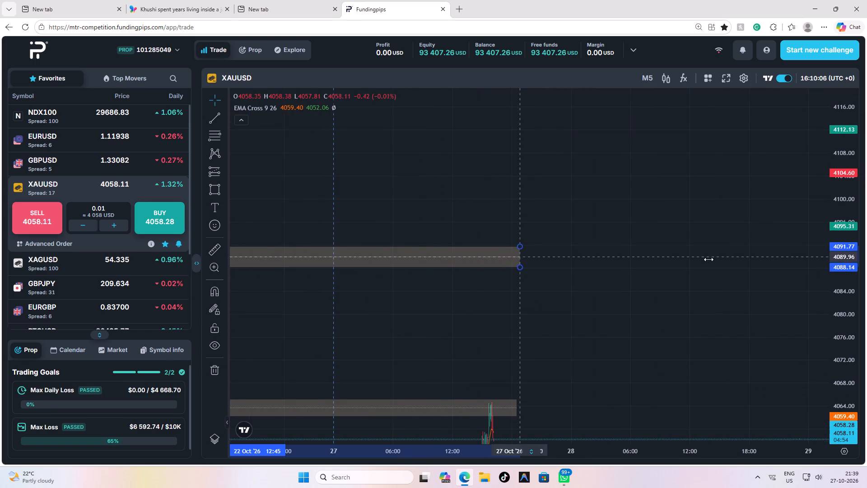
drag(709, 259, 754, 258)
click(621, 328)
Examine both zones against the 27 October rally, the 20–22 October swings and the candles around the 22 October highs.
scroll(631, 317, down, 4)
drag(848, 228, 839, 390)
scroll(647, 362, down, 5)
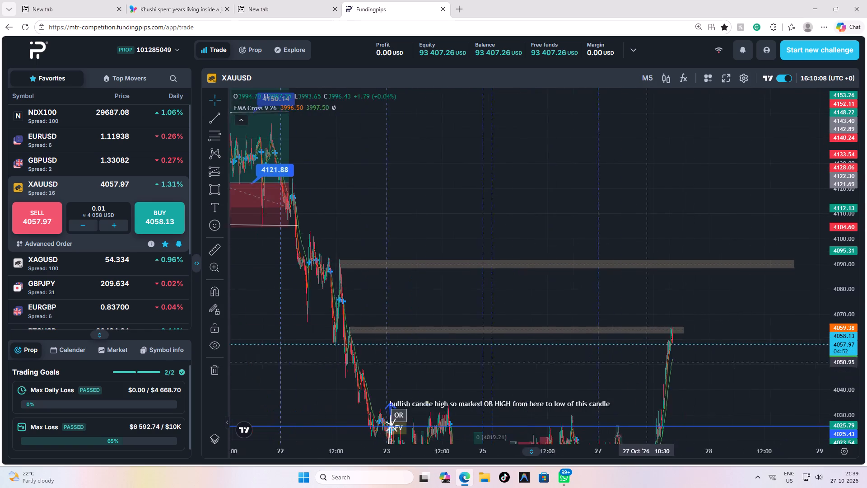
drag(552, 300, 580, 305)
scroll(377, 302, up, 4)
drag(380, 301, 824, 311)
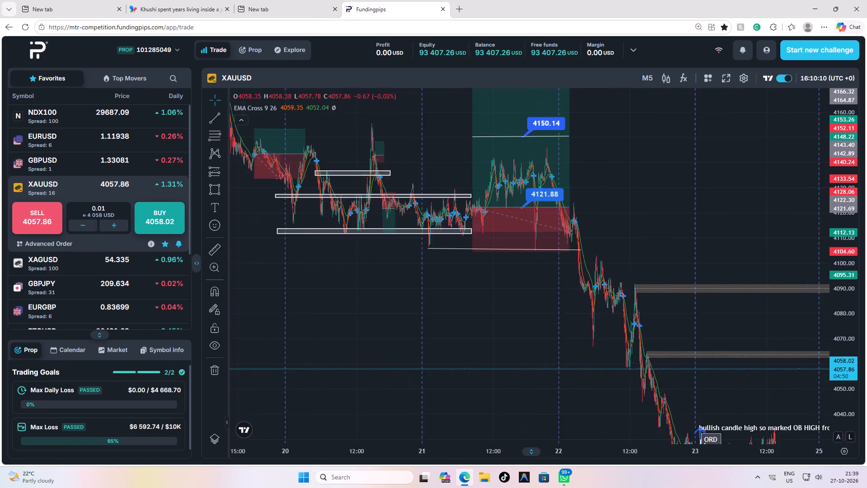
scroll(592, 312, up, 9)
drag(480, 313, 700, 323)
scroll(689, 324, up, 5)
drag(477, 325, 615, 338)
scroll(612, 336, up, 4)
drag(573, 334, 644, 339)
drag(853, 319, 866, 142)
scroll(634, 335, up, 10)
drag(522, 271, 739, 184)
scroll(677, 286, up, 4)
drag(486, 319, 543, 321)
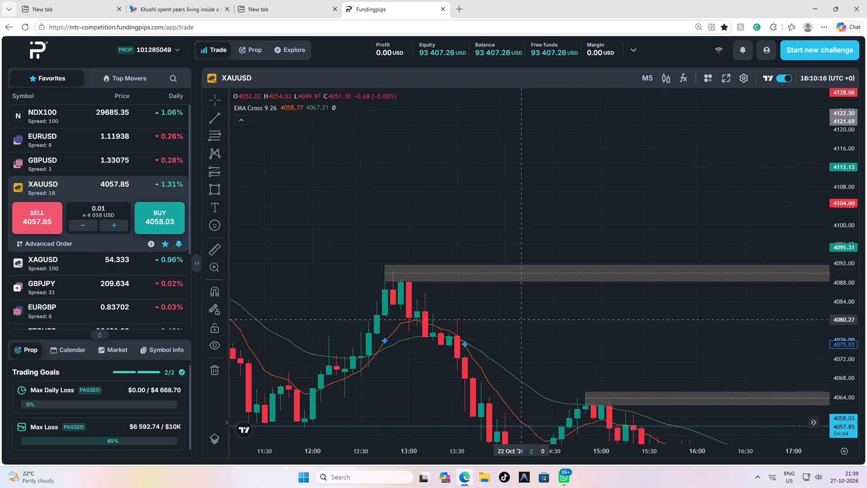
drag(543, 321, 575, 324)
drag(840, 229, 822, 283)
scroll(656, 293, up, 1)
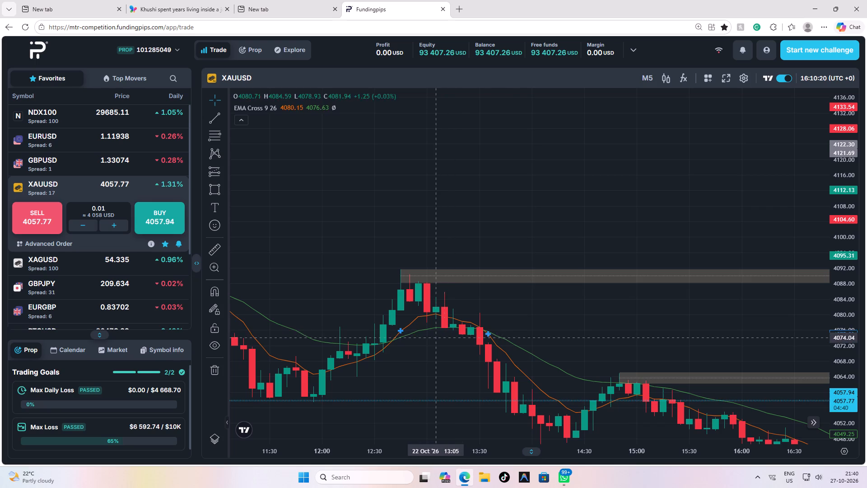
click(489, 335)
click(448, 381)
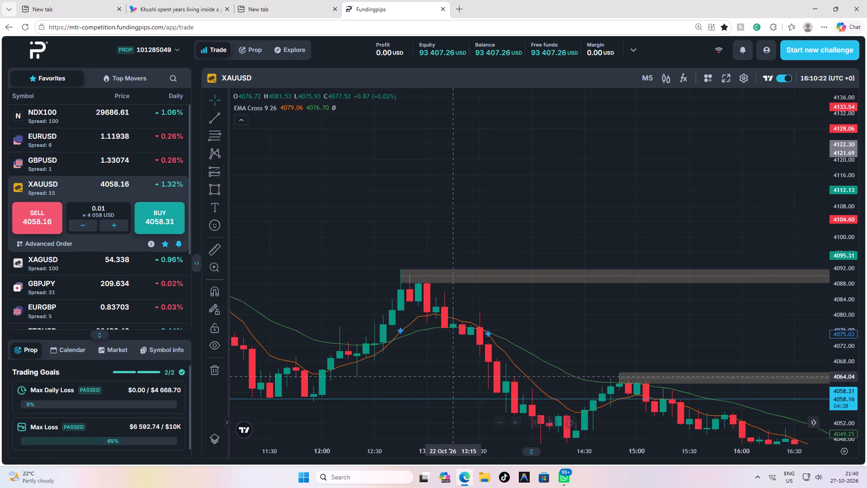
Extend the start of the 4091.77–4088.14 zone back over the earlier swings to about 05:00 on 22 October.
scroll(448, 380, down, 3)
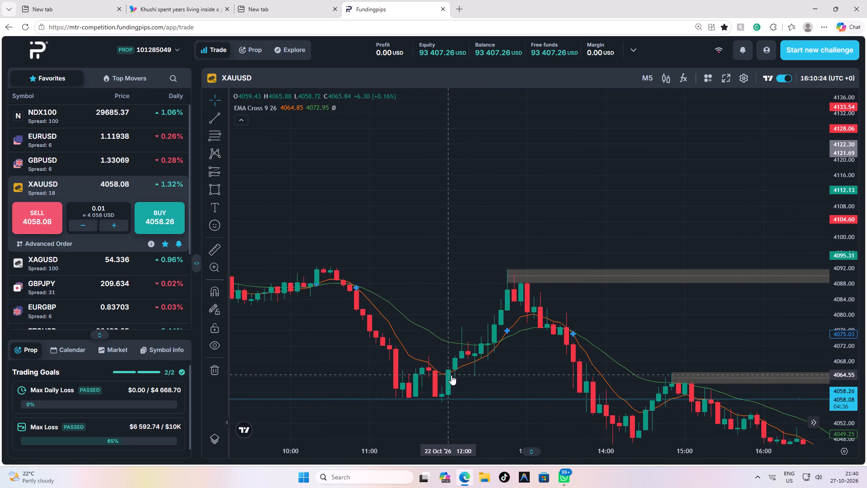
scroll(461, 375, down, 1)
scroll(461, 375, up, 2)
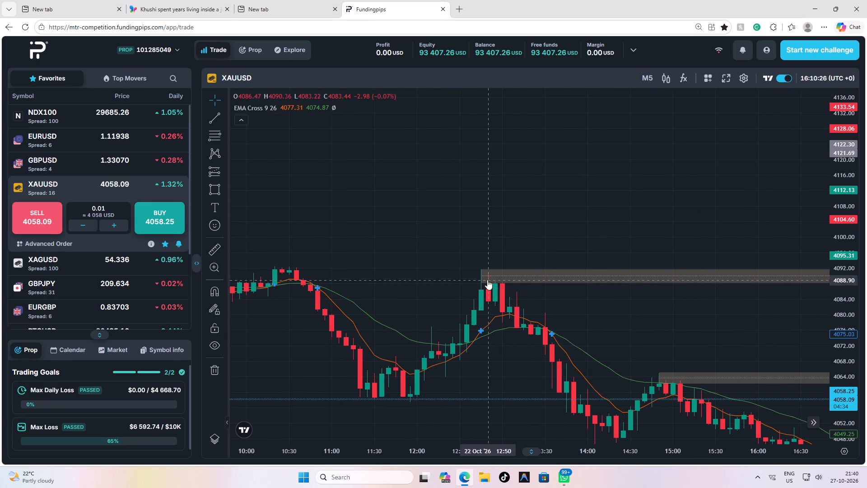
drag(483, 276, 318, 289)
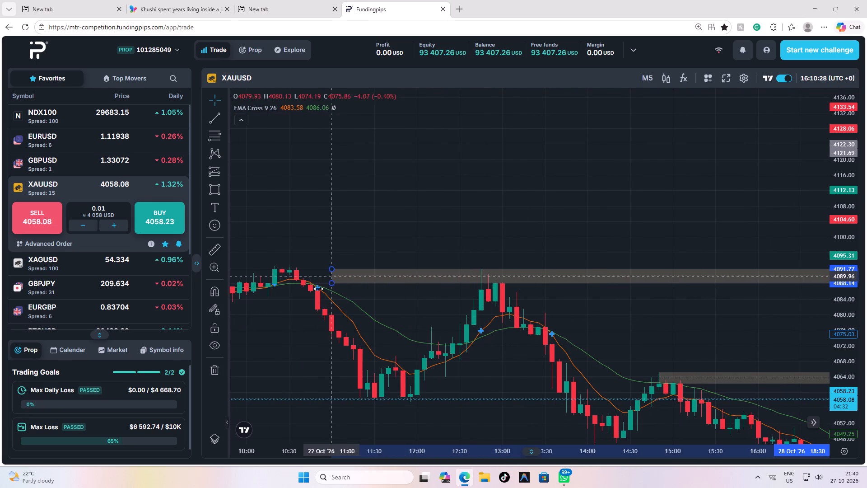
drag(318, 289, 264, 290)
scroll(318, 329, down, 4)
scroll(378, 314, down, 3)
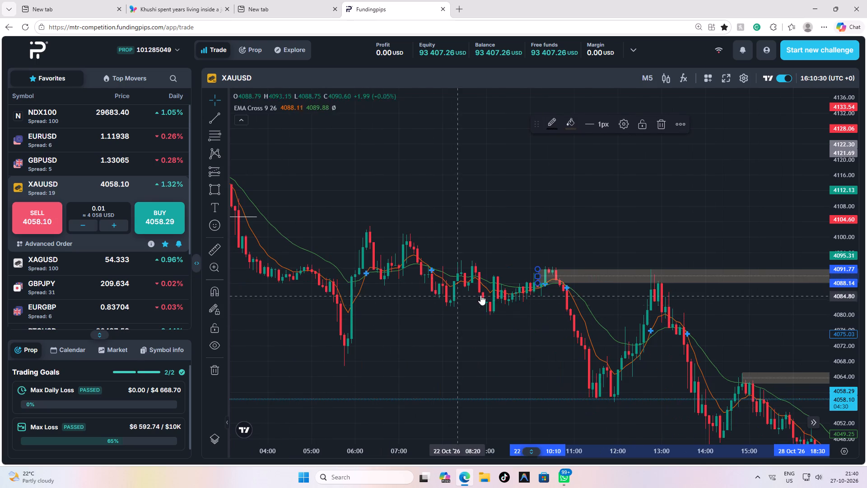
drag(537, 276, 363, 263)
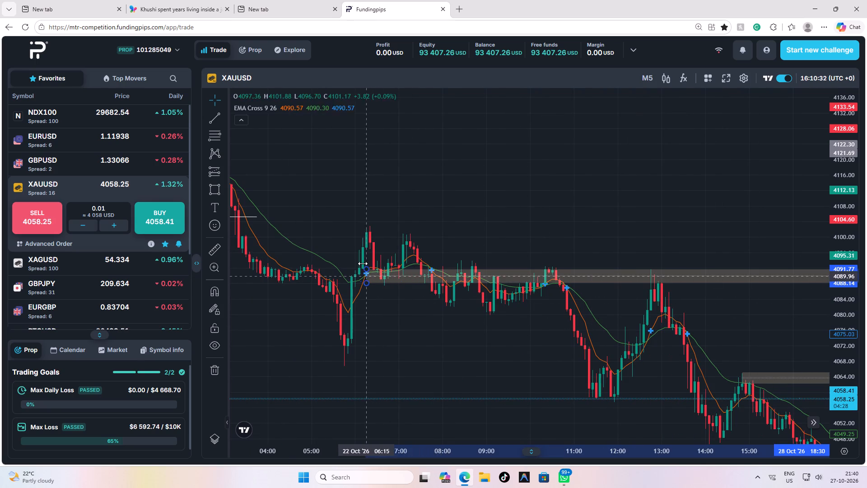
drag(363, 263, 310, 261)
Draw a third rectangle zone at the 22 October swing low near 06:00, spanning 4070.70 down to 4066.73.
scroll(428, 330, down, 3)
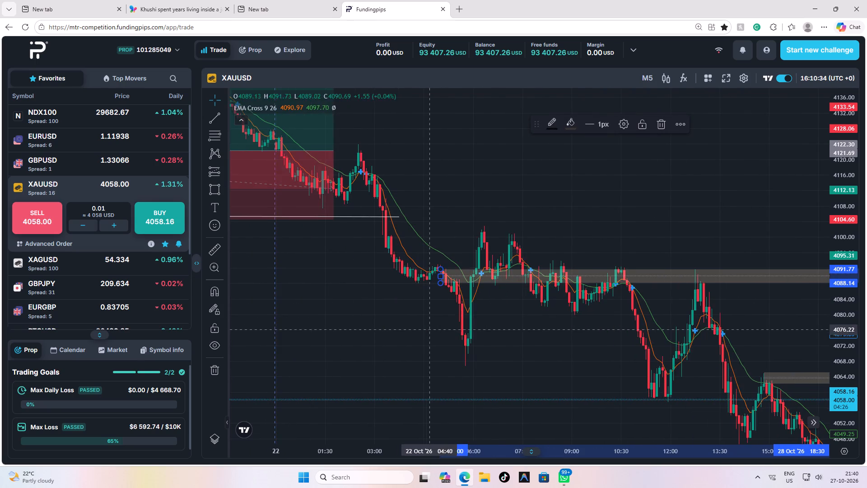
scroll(445, 326, down, 2)
drag(675, 317, 498, 366)
scroll(506, 305, down, 3)
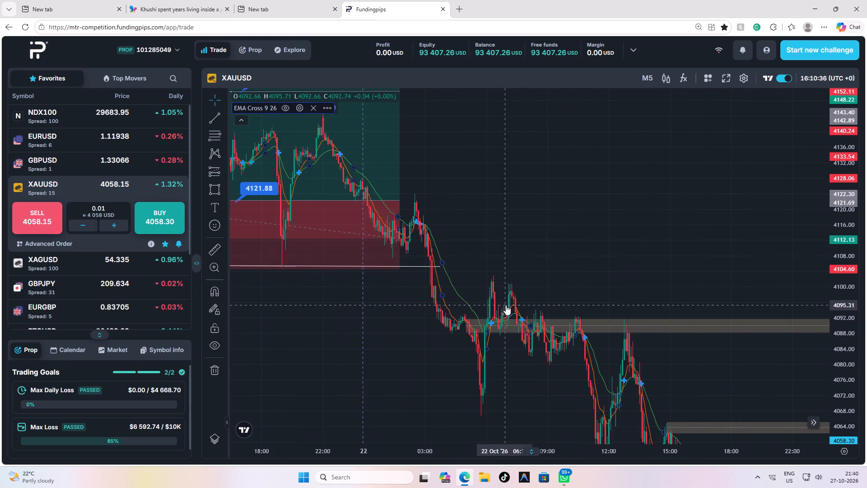
scroll(533, 389, up, 3)
drag(518, 394, 493, 287)
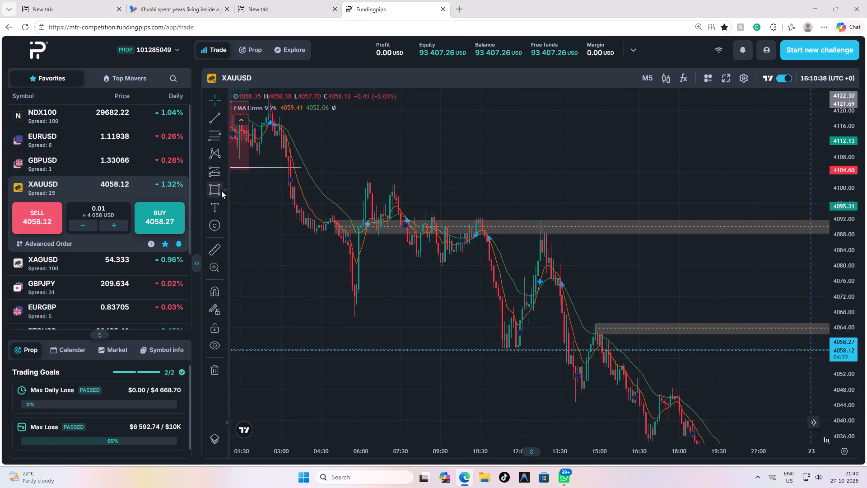
click(216, 189)
drag(354, 302, 364, 317)
click(364, 317)
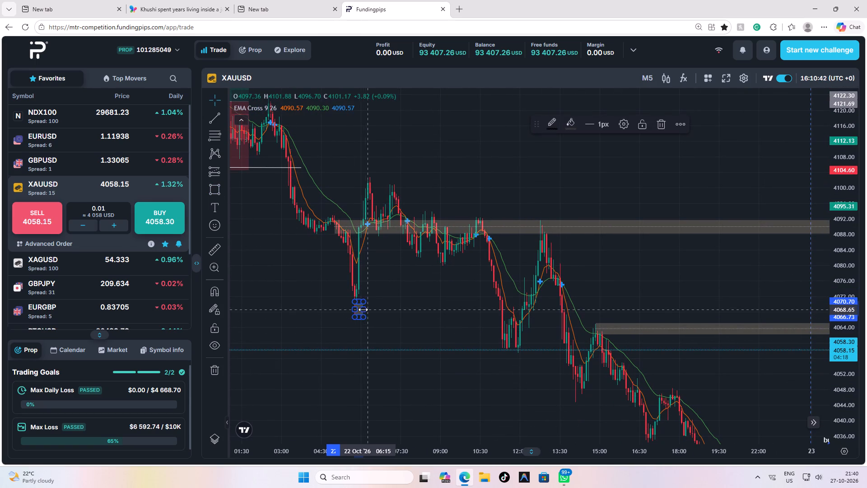
Extend the end of the 4070.70–4066.73 zone past the latest candle to about 20:15 on 27 October.
drag(363, 310, 866, 296)
drag(735, 375, 301, 374)
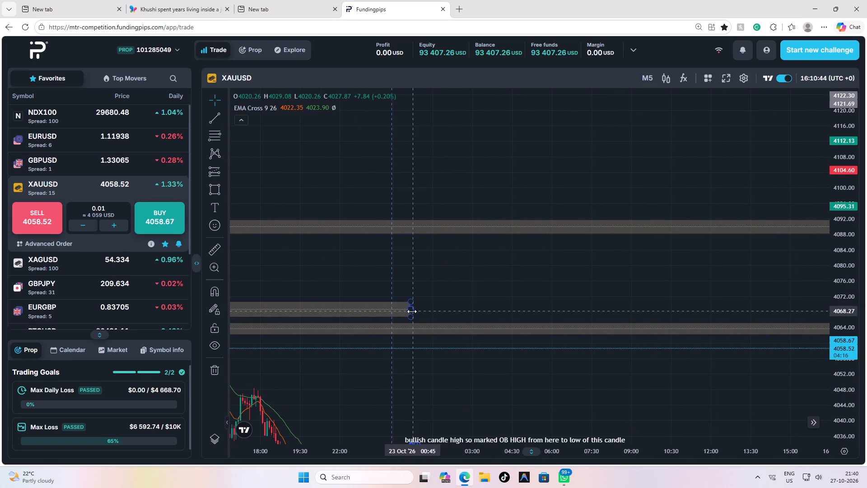
drag(411, 309, 767, 291)
drag(684, 384, 361, 377)
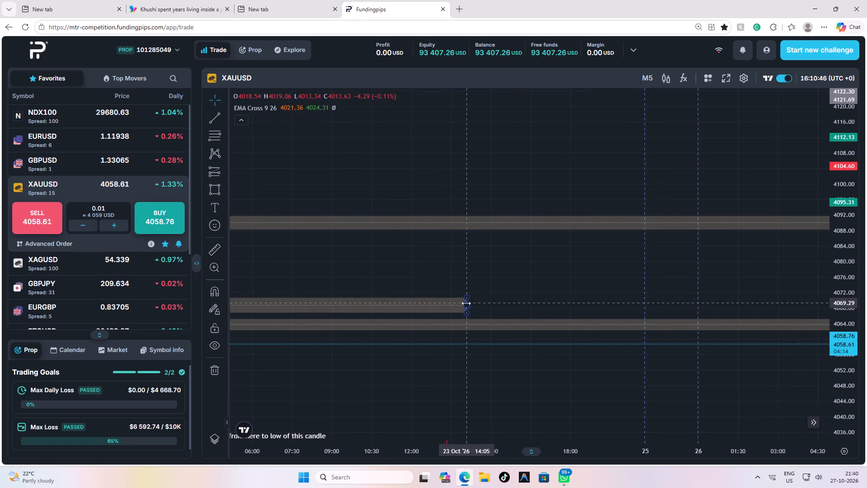
drag(466, 305, 751, 296)
drag(686, 360, 379, 346)
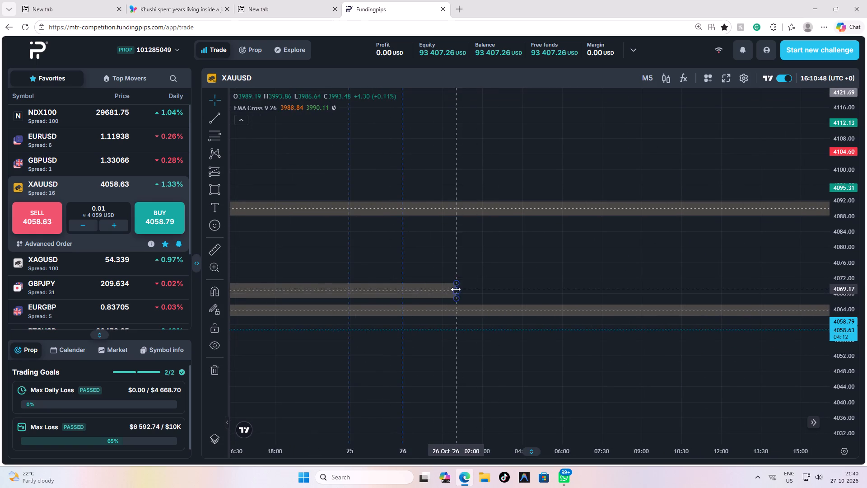
drag(455, 291, 758, 283)
drag(723, 346, 416, 346)
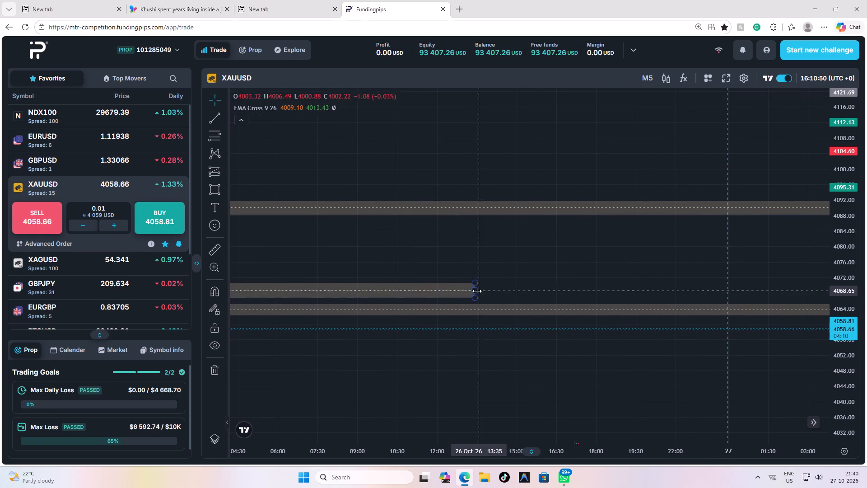
drag(473, 290, 754, 290)
drag(736, 355, 500, 352)
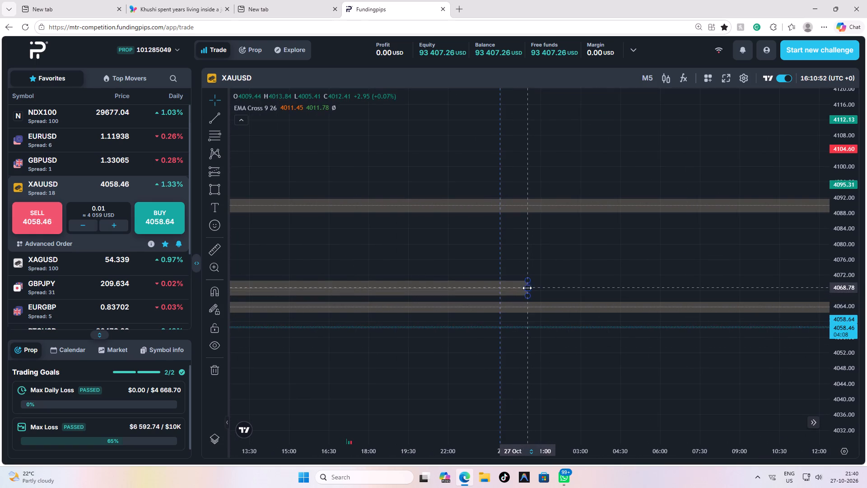
drag(527, 288, 779, 283)
drag(690, 354, 331, 348)
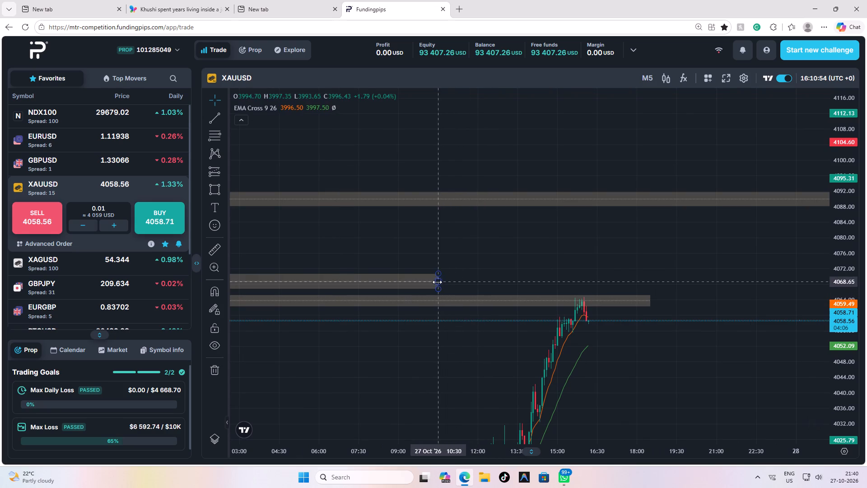
drag(437, 282, 696, 294)
click(707, 338)
Examine the three zones against the 27 October rally, the lower order blocks and the 22 October decline.
scroll(704, 338, up, 1)
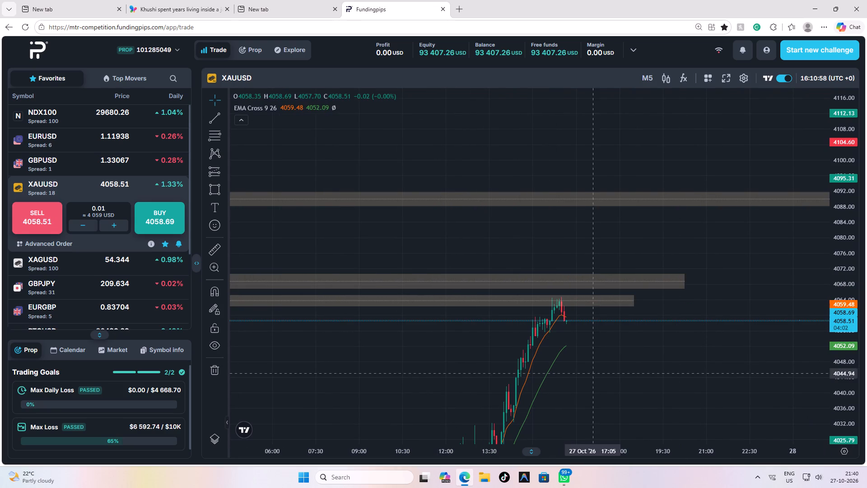
scroll(586, 377, up, 3)
drag(527, 367, 640, 298)
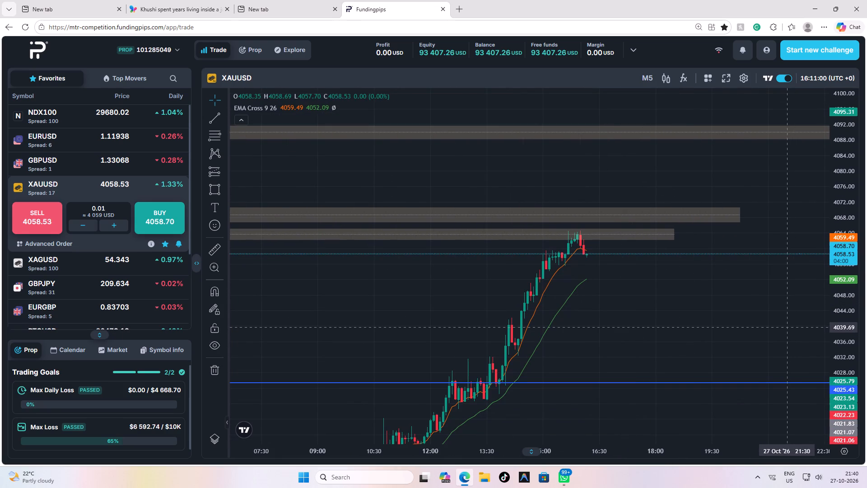
drag(843, 248, 839, 307)
scroll(637, 351, up, 3)
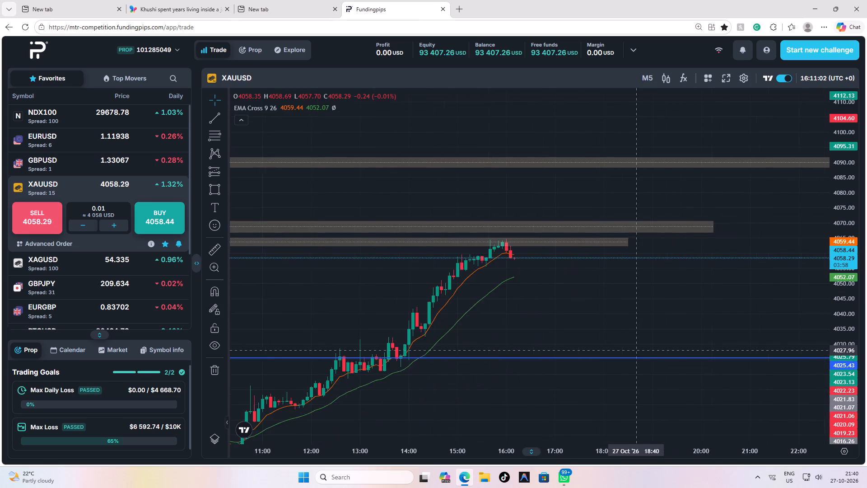
scroll(637, 351, down, 7)
drag(638, 351, 631, 311)
scroll(631, 311, down, 6)
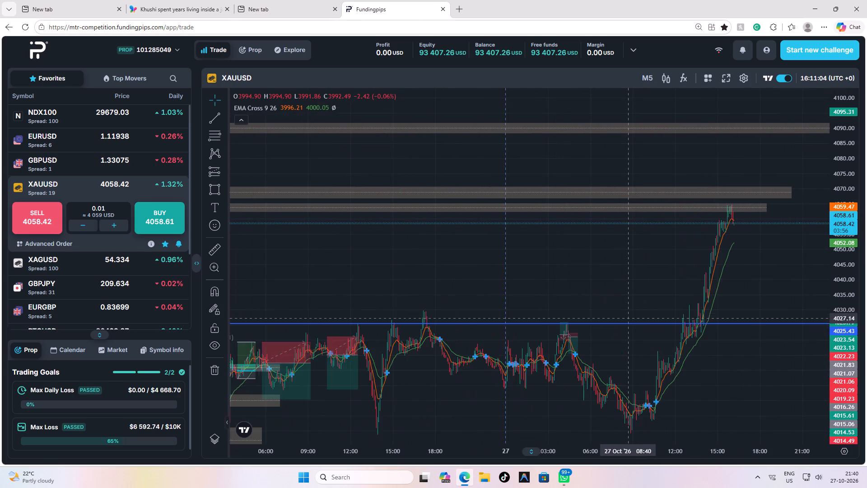
scroll(628, 319, down, 10)
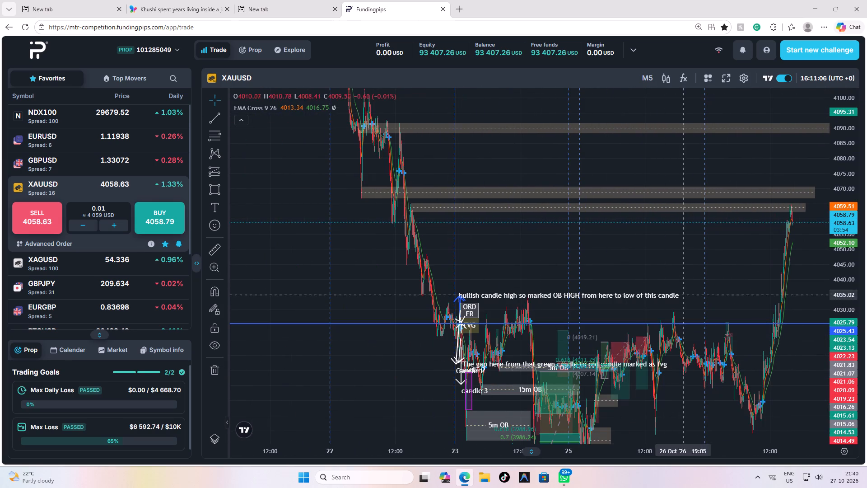
scroll(598, 291, up, 2)
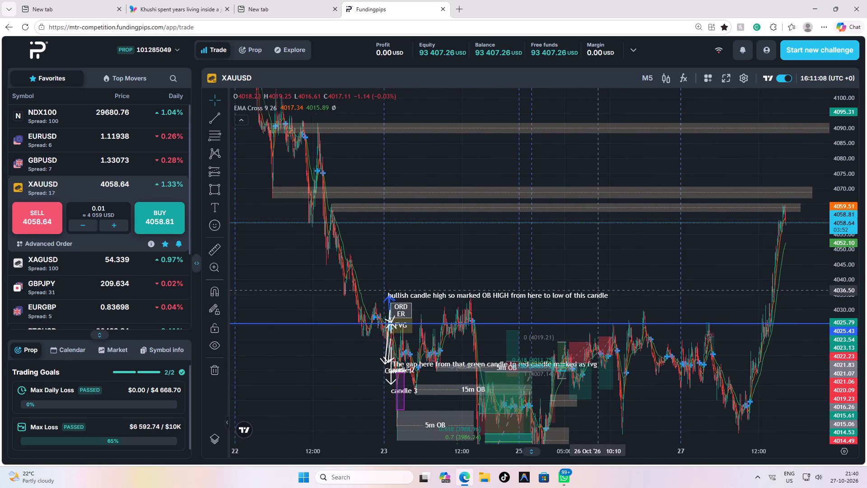
scroll(598, 291, down, 2)
drag(578, 267, 629, 345)
scroll(516, 317, up, 2)
drag(523, 327, 588, 369)
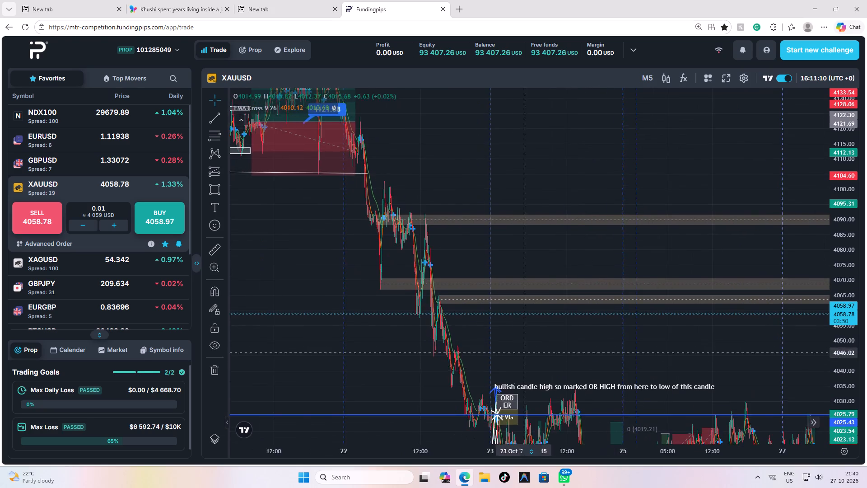
scroll(514, 348, up, 3)
drag(468, 350, 593, 366)
scroll(550, 351, up, 2)
drag(467, 344, 552, 372)
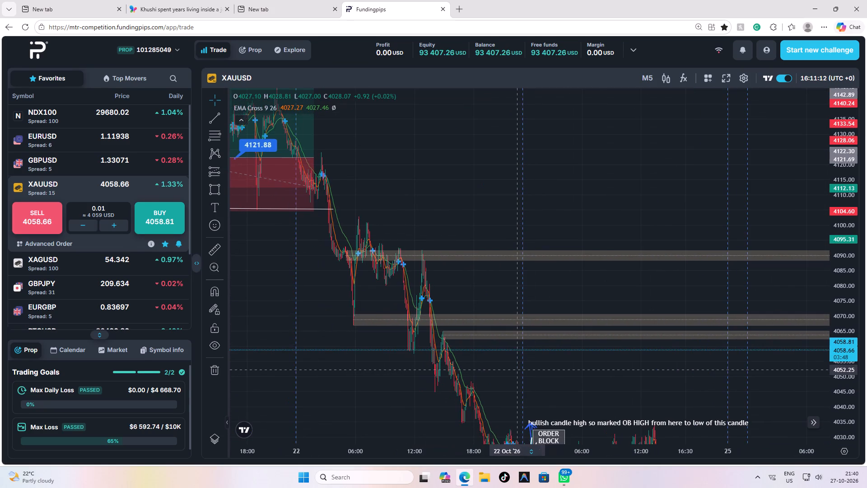
Follow the three zones forward from the 22 October decline to the 27 October rally.
scroll(517, 369, down, 3)
scroll(517, 369, up, 3)
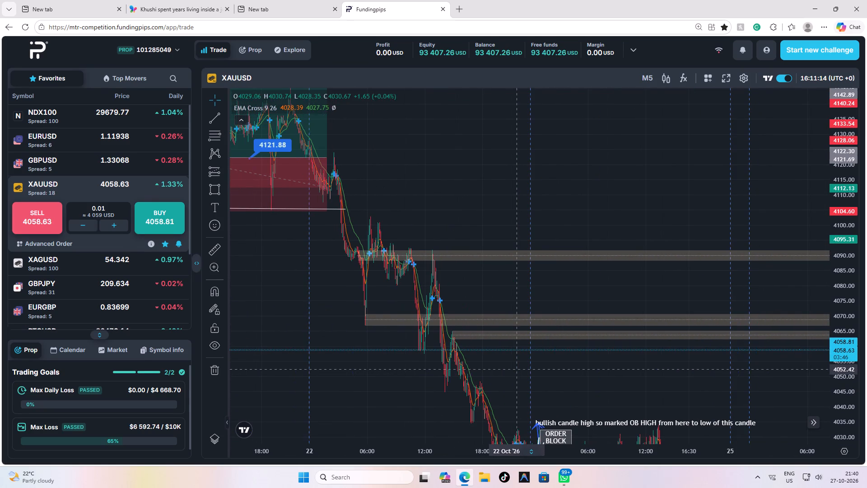
drag(588, 373, 511, 346)
drag(615, 350, 563, 323)
scroll(590, 336, up, 3)
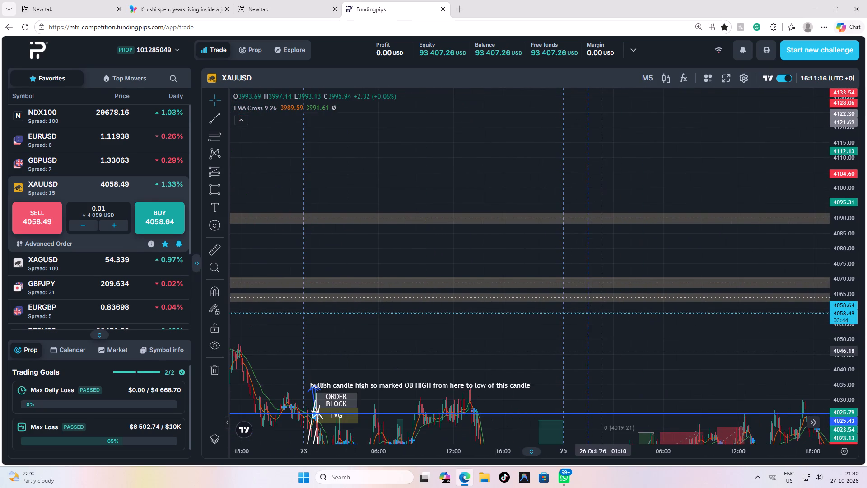
drag(602, 351, 412, 348)
scroll(770, 350, up, 3)
drag(847, 328, 863, 244)
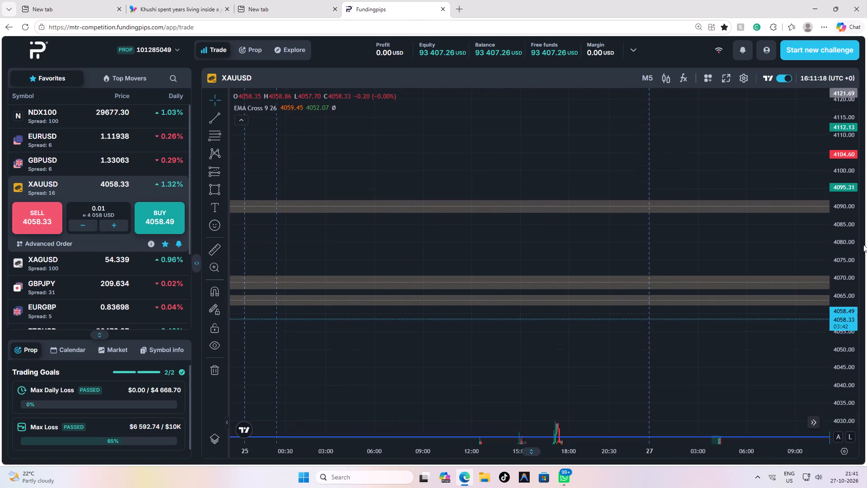
drag(863, 244, 861, 156)
drag(732, 392, 412, 269)
scroll(646, 274, up, 3)
drag(633, 271, 633, 283)
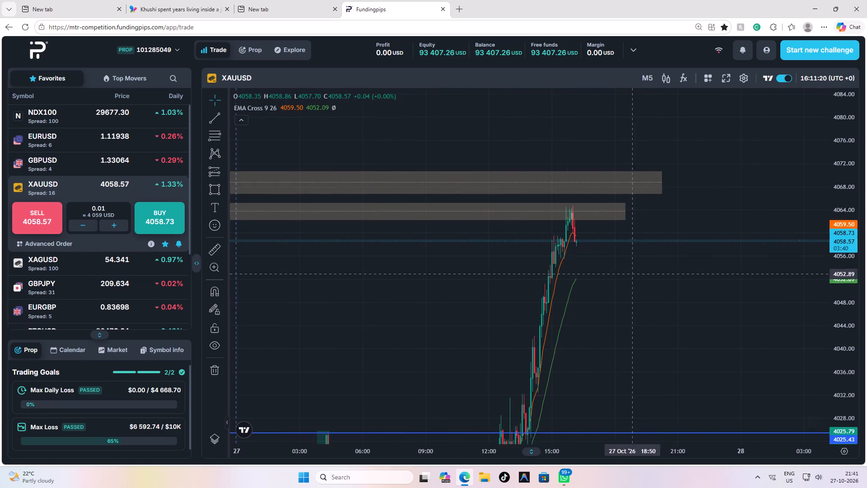
Examine the latest 27 October candles up close against the two lower zones and the 4091.77–4088.14 zone above.
drag(633, 283, 642, 352)
drag(853, 322, 831, 265)
scroll(598, 343, up, 5)
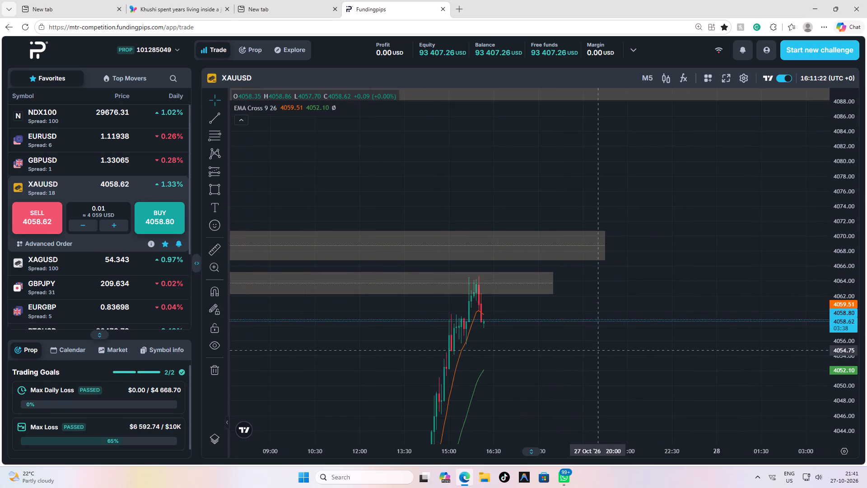
scroll(598, 351, up, 4)
drag(531, 349, 828, 334)
scroll(611, 318, up, 2)
drag(588, 316, 866, 270)
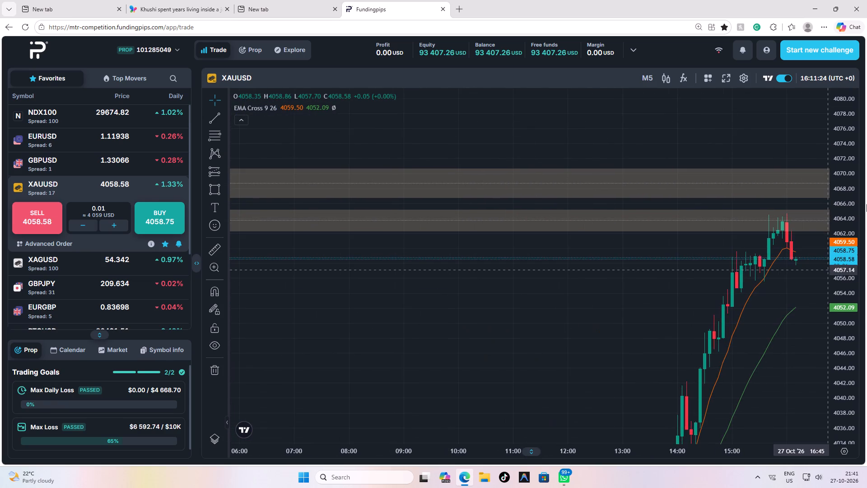
drag(837, 230, 825, 310)
drag(788, 310, 613, 342)
scroll(611, 342, up, 2)
scroll(611, 342, down, 4)
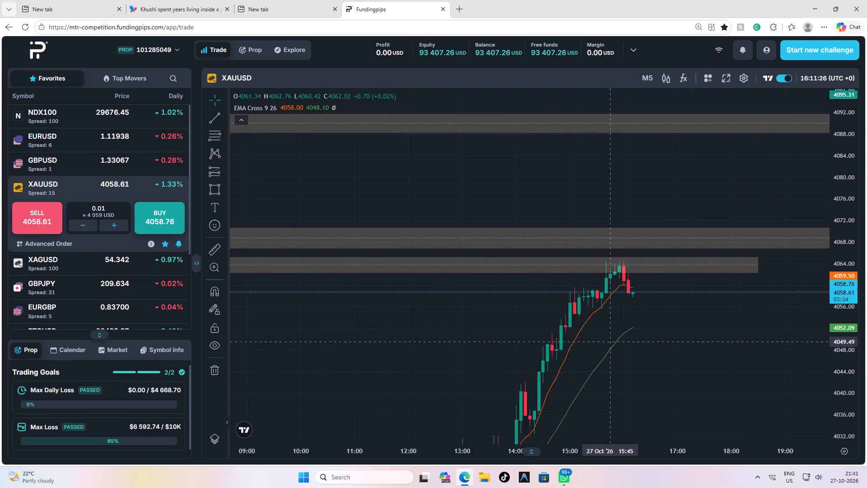
drag(853, 229, 805, 342)
scroll(658, 314, up, 8)
drag(594, 281, 598, 288)
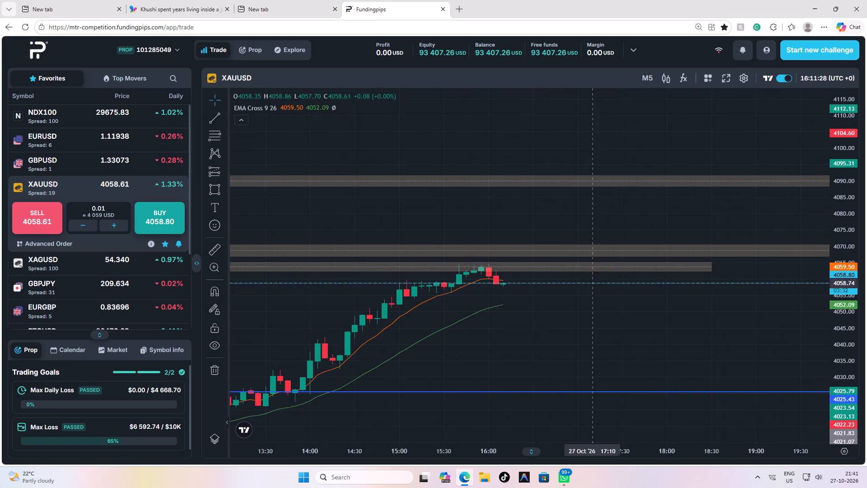
drag(598, 288, 658, 361)
drag(848, 302, 819, 181)
drag(691, 314, 686, 233)
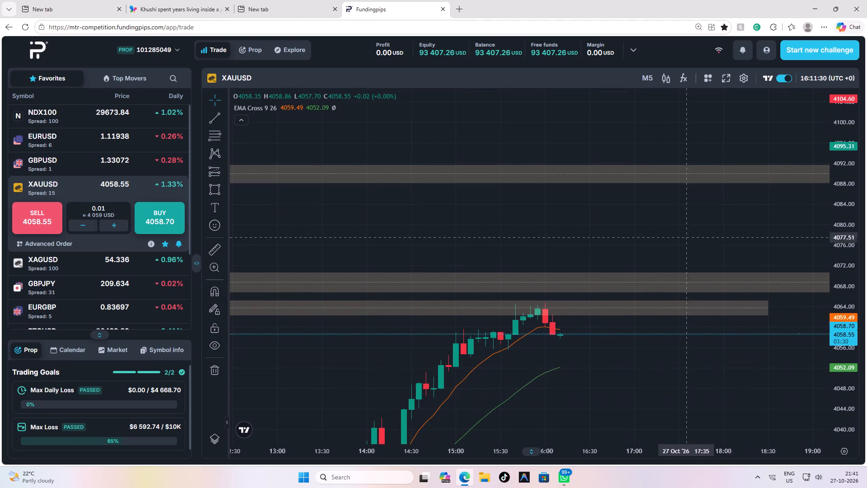
scroll(572, 357, down, 4)
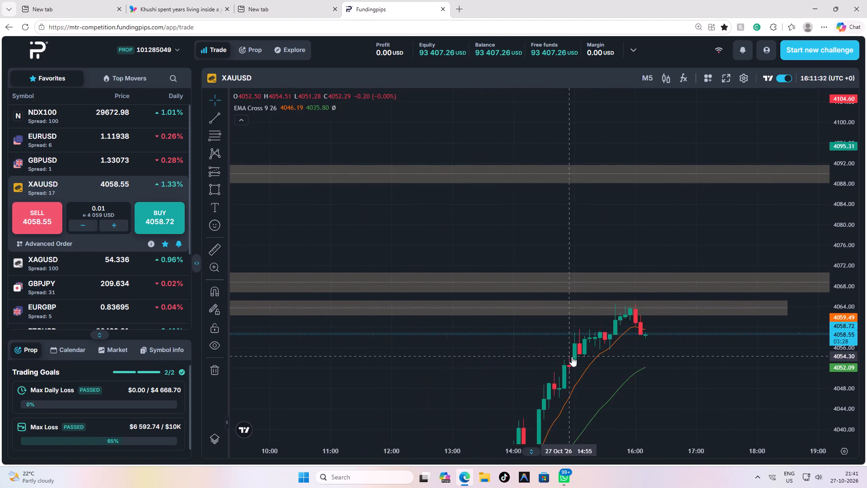
Extend the start of the lowest zone, topped at 4065.22, back to about 05:35 on 22 October, level with the zone above.
scroll(572, 357, down, 3)
drag(538, 359, 805, 301)
drag(470, 308, 653, 304)
drag(845, 213, 836, 365)
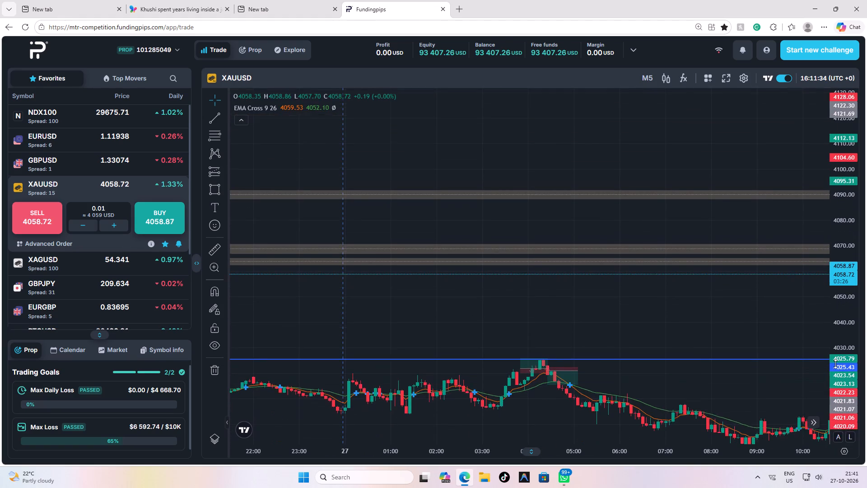
scroll(654, 310, down, 20)
drag(644, 305, 757, 310)
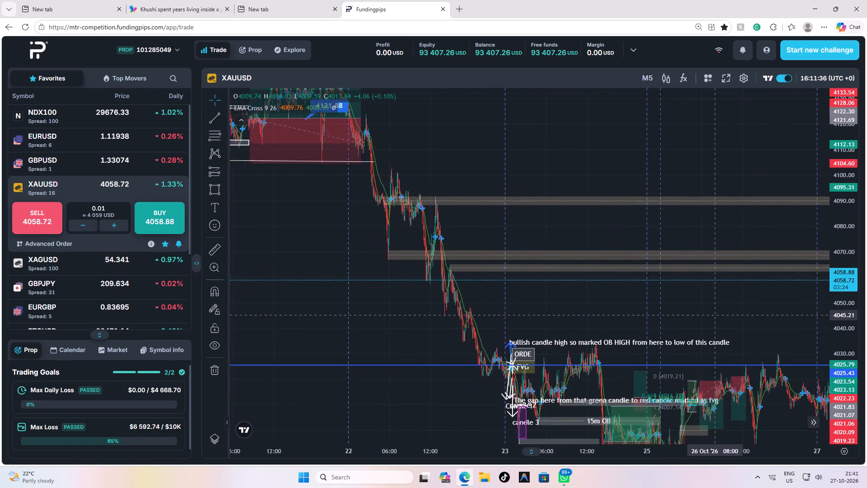
drag(757, 310, 771, 306)
drag(596, 282, 599, 288)
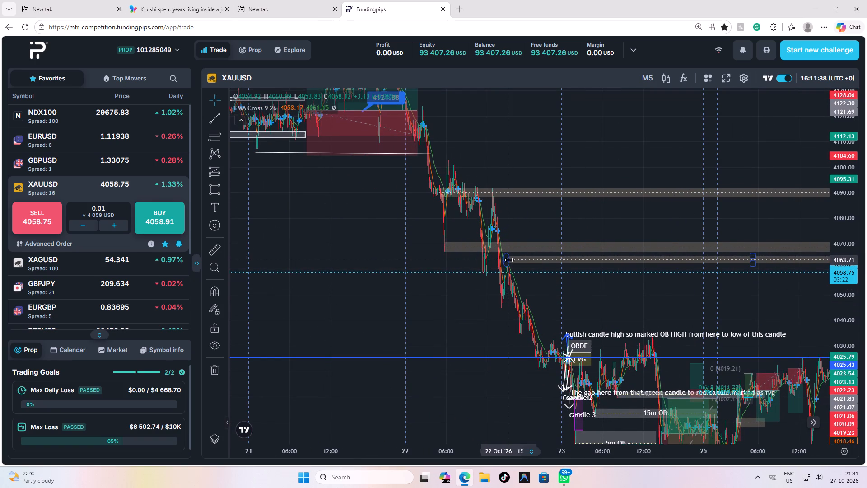
drag(509, 260, 443, 259)
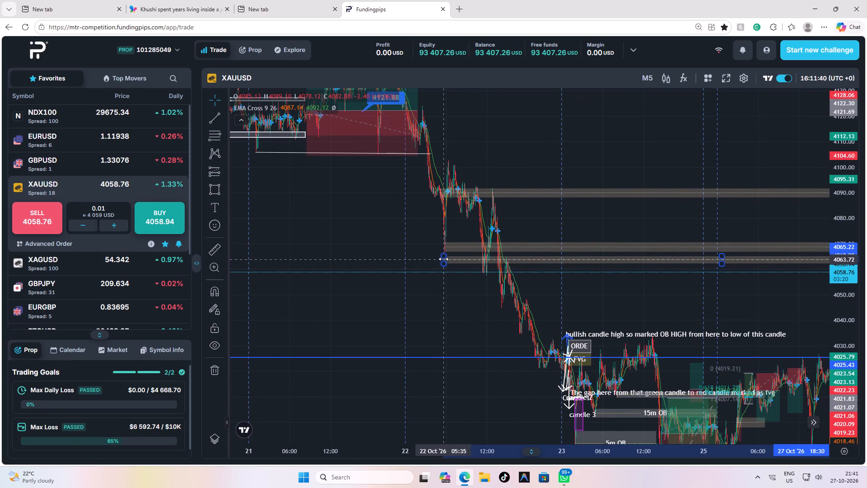
drag(443, 259, 443, 260)
click(461, 276)
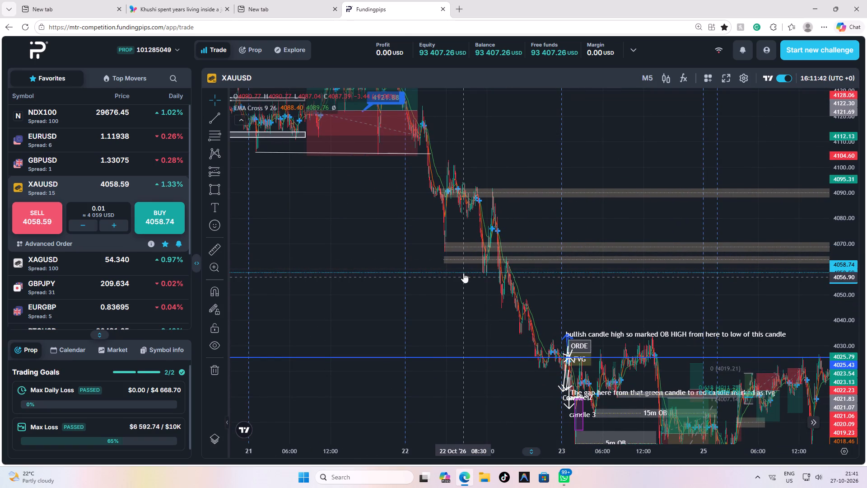
click(441, 260)
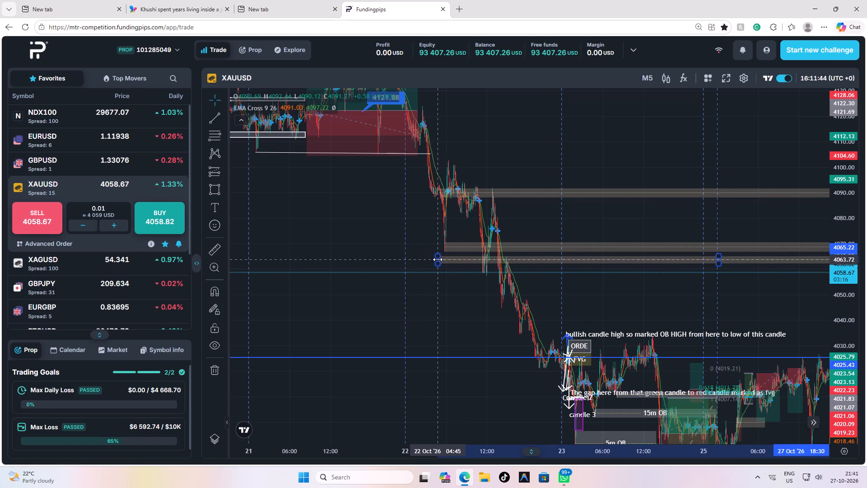
click(410, 327)
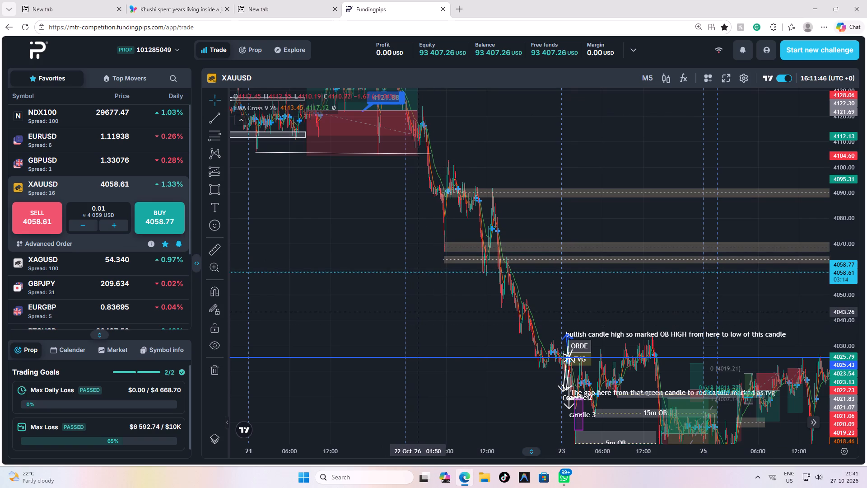
Examine the three zones from the 22 October swings across to the latest 27 October candles, including a close-up of the rally.
drag(842, 197, 841, 222)
scroll(722, 283, up, 4)
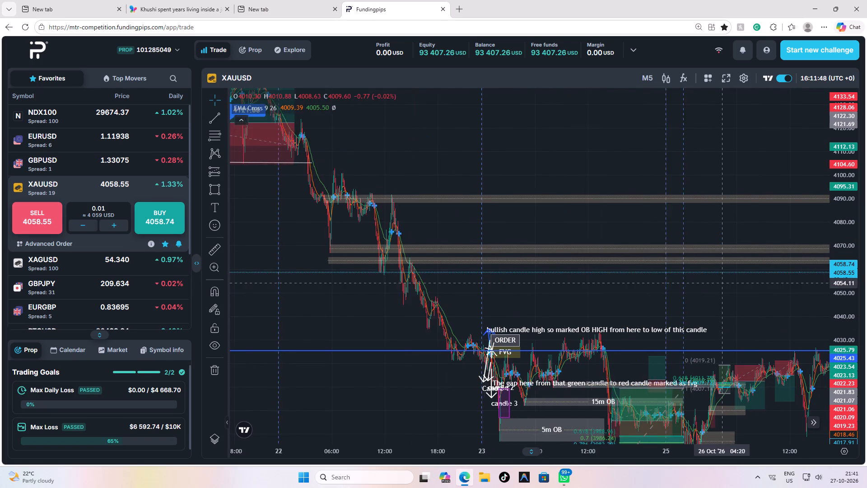
scroll(722, 283, down, 3)
drag(730, 223, 550, 198)
drag(766, 267, 746, 263)
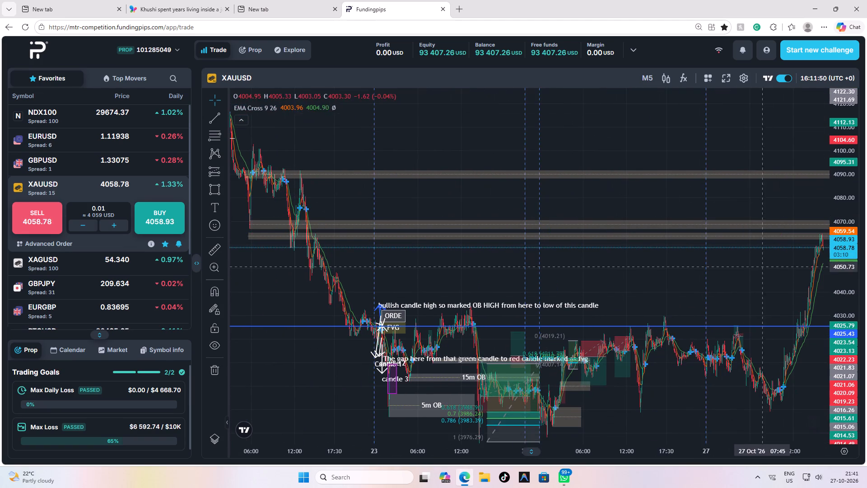
drag(746, 263, 485, 250)
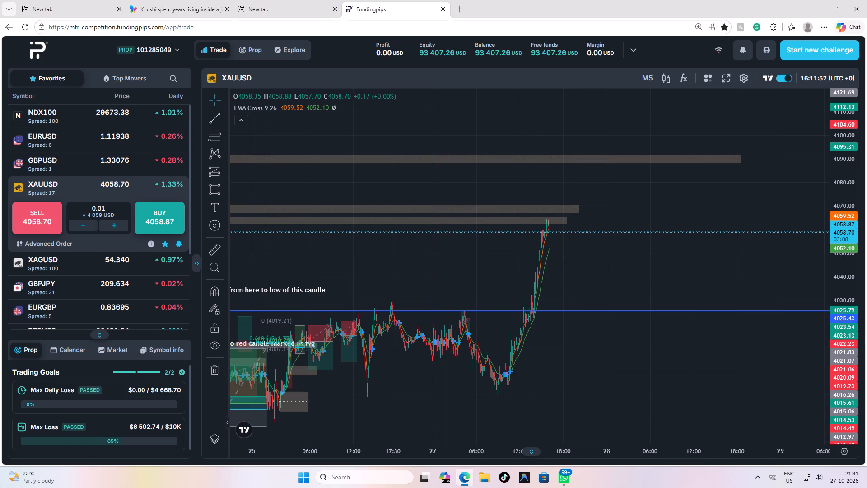
drag(846, 320, 820, 235)
scroll(666, 272, up, 8)
drag(388, 229, 619, 323)
scroll(565, 338, up, 4)
drag(443, 330, 606, 333)
scroll(593, 337, up, 4)
drag(475, 338, 689, 340)
scroll(668, 342, up, 2)
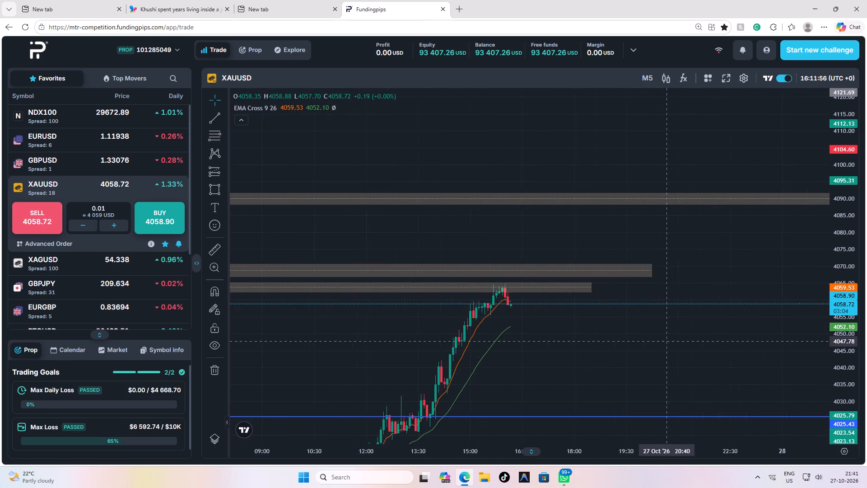
scroll(668, 342, up, 2)
drag(518, 319, 755, 315)
drag(859, 315, 836, 206)
drag(849, 299, 848, 191)
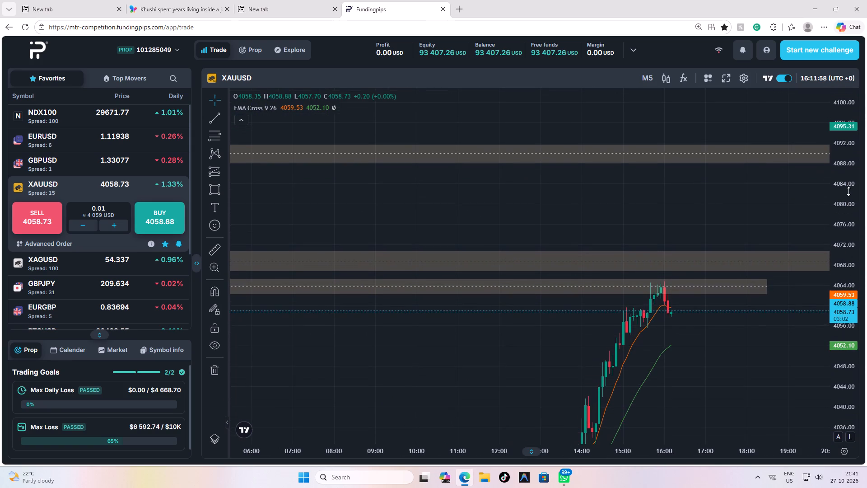
scroll(743, 311, up, 3)
scroll(663, 331, up, 2)
scroll(663, 331, down, 3)
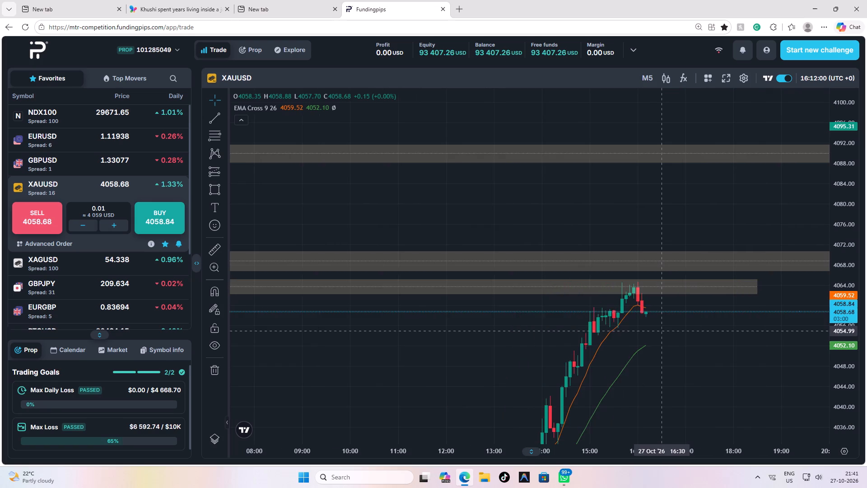
scroll(663, 331, down, 7)
Compare the 27 October rally with the full 22 October decline, the 21 October range above it and the lower order blocks.
drag(621, 335, 631, 198)
drag(848, 168, 847, 263)
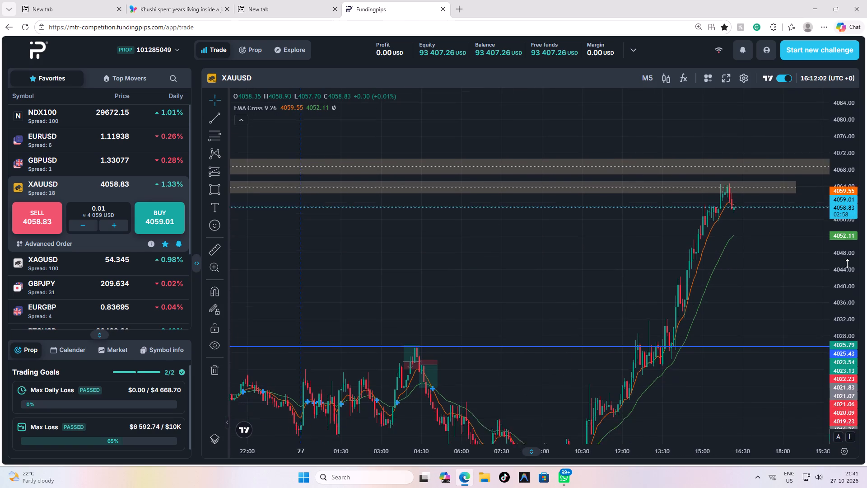
drag(847, 263, 831, 322)
scroll(814, 314, down, 17)
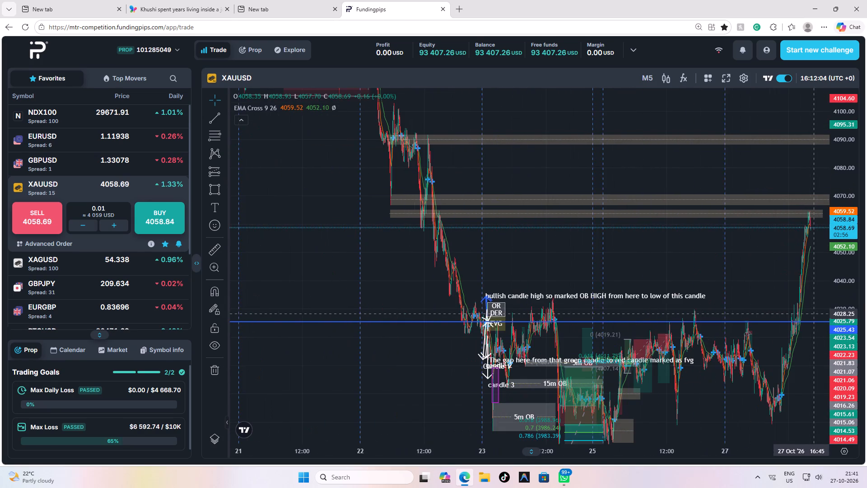
drag(669, 263, 611, 259)
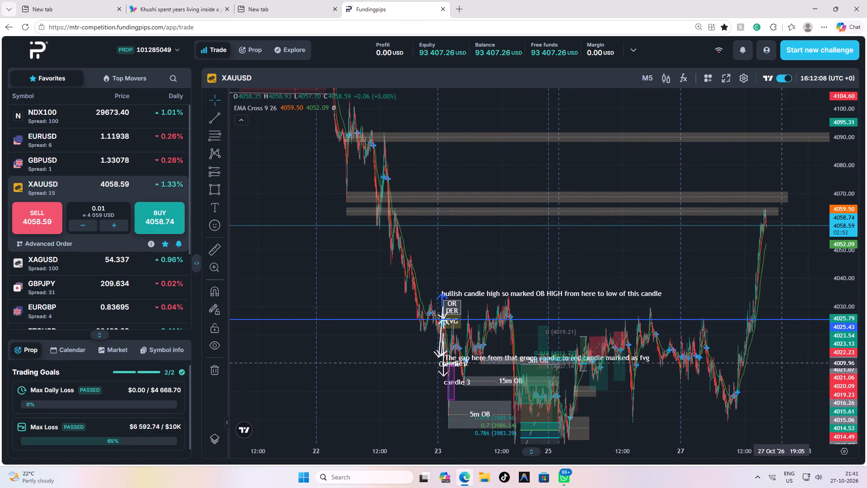
drag(548, 233, 619, 377)
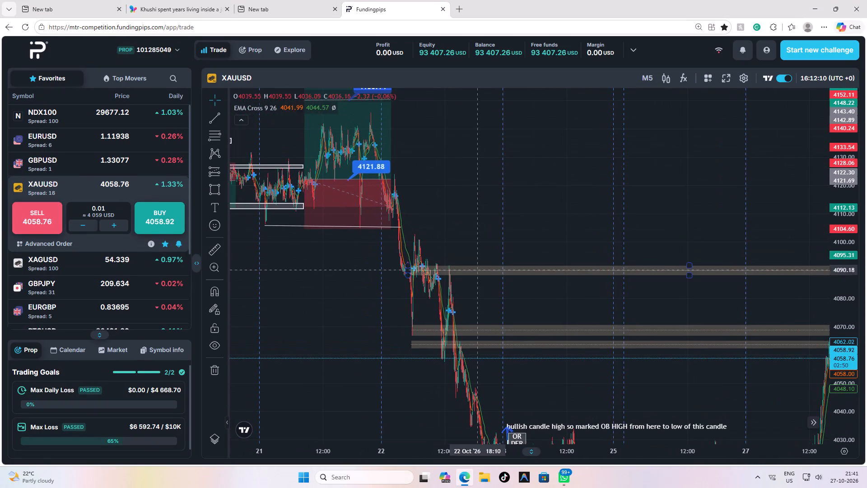
drag(421, 193, 432, 216)
drag(450, 185, 453, 207)
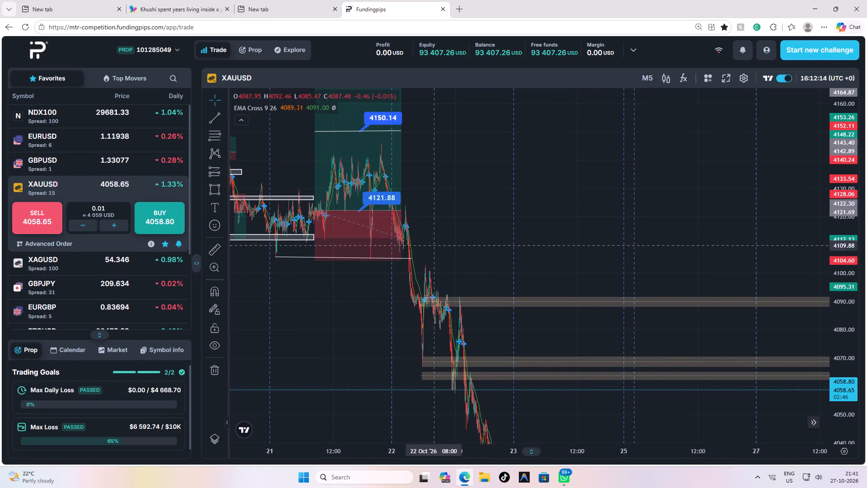
drag(507, 213, 507, 218)
scroll(508, 226, down, 3)
drag(685, 247, 571, 184)
scroll(587, 193, up, 6)
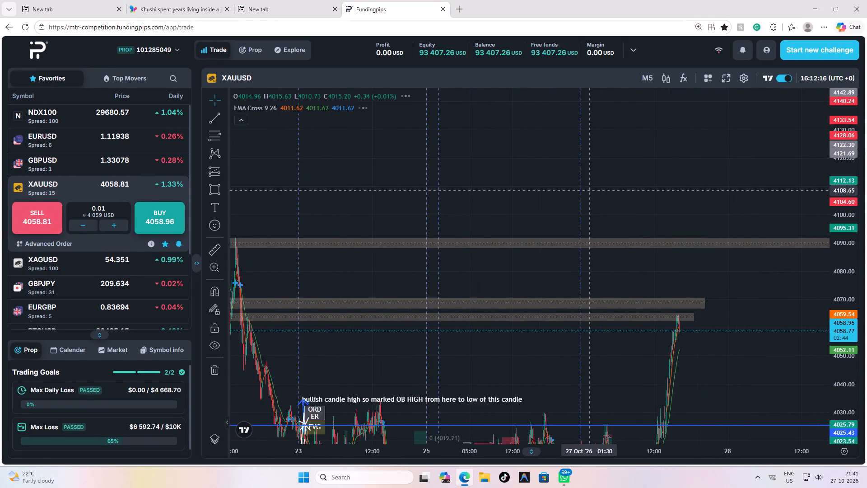
scroll(590, 190, up, 2)
scroll(590, 190, down, 7)
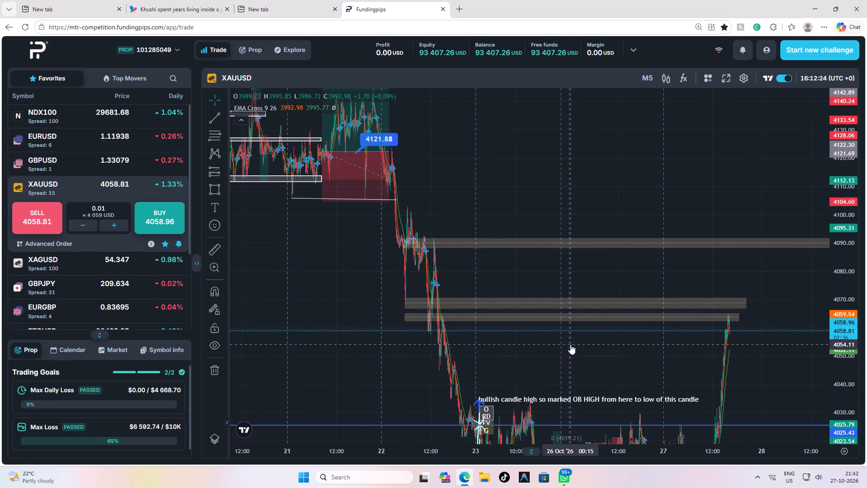
scroll(569, 343, up, 1)
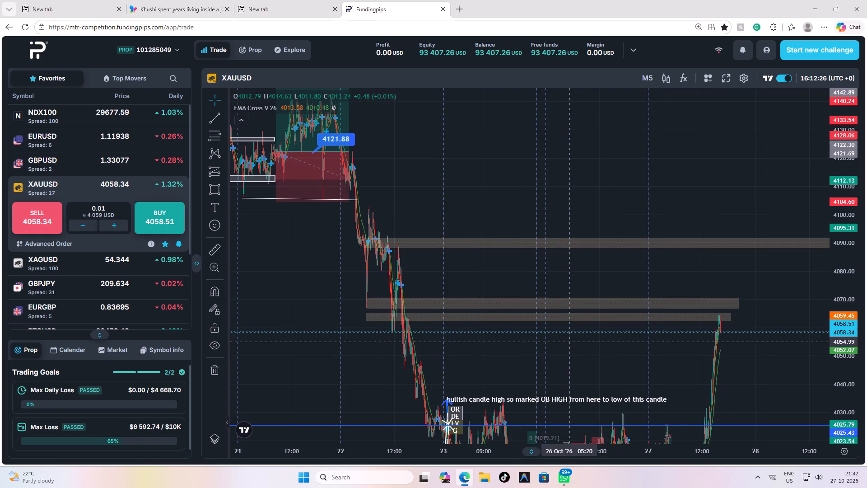
scroll(571, 341, up, 7)
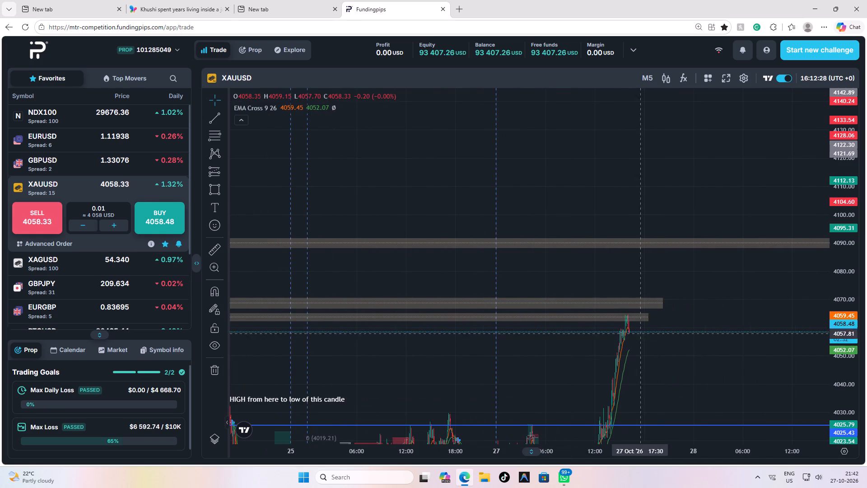
drag(703, 245, 864, 133)
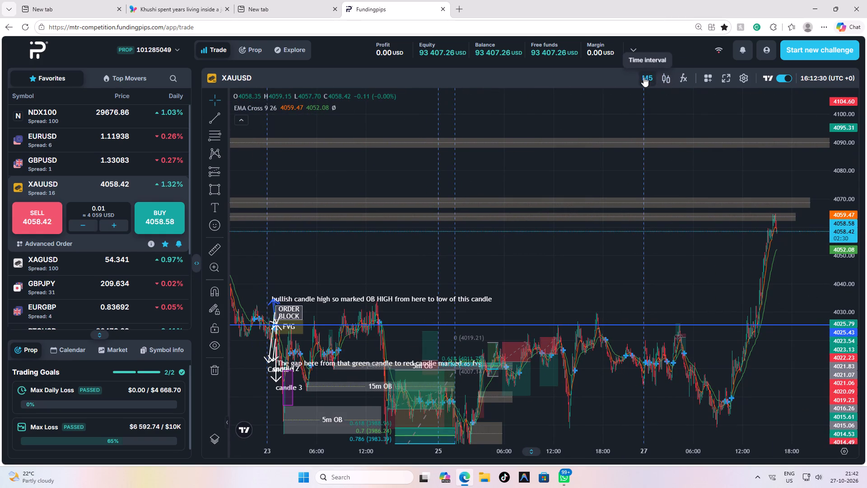
Switch the XAUUSD chart to the M15 time interval.
click(643, 77)
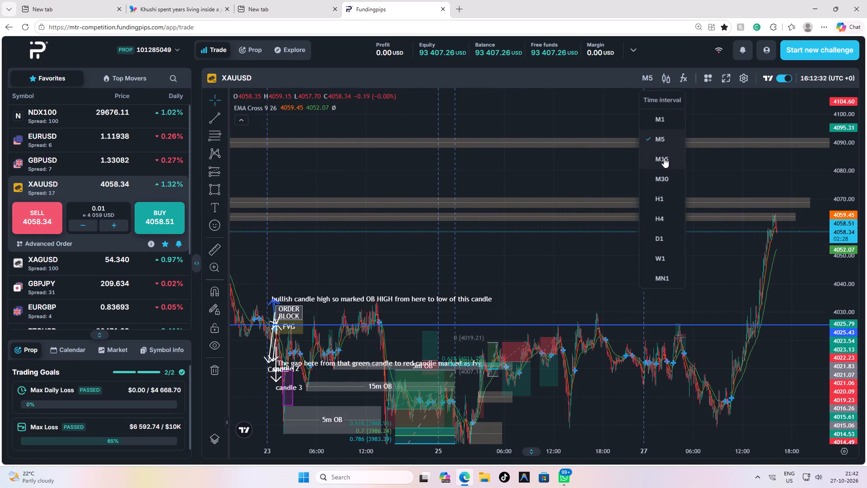
click(664, 158)
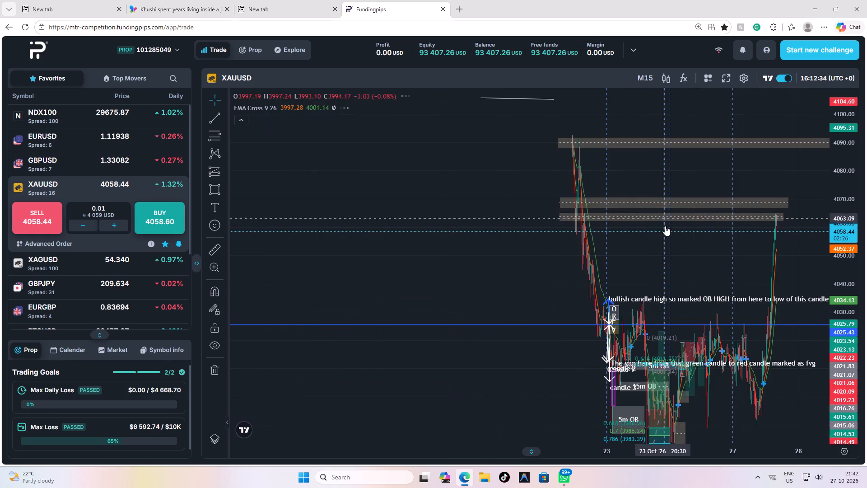
Examine the 27 October rally into the marked zones on M15, close up and against the 22 October decline and lower order blocks.
scroll(668, 253, up, 16)
drag(540, 258, 749, 260)
scroll(608, 266, up, 4)
scroll(609, 264, down, 8)
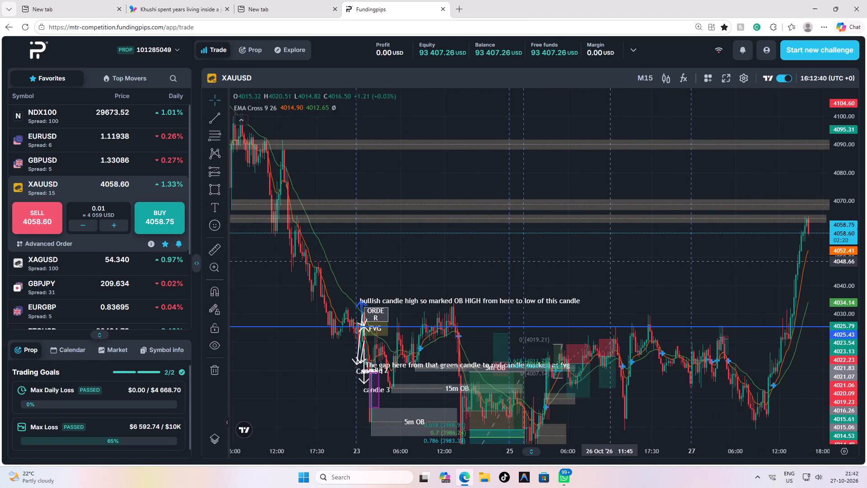
scroll(571, 259, down, 2)
scroll(571, 259, up, 7)
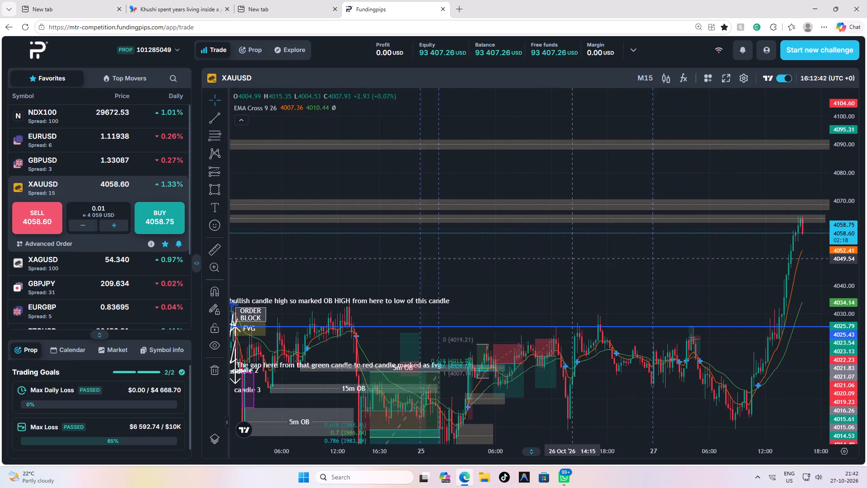
scroll(571, 259, up, 15)
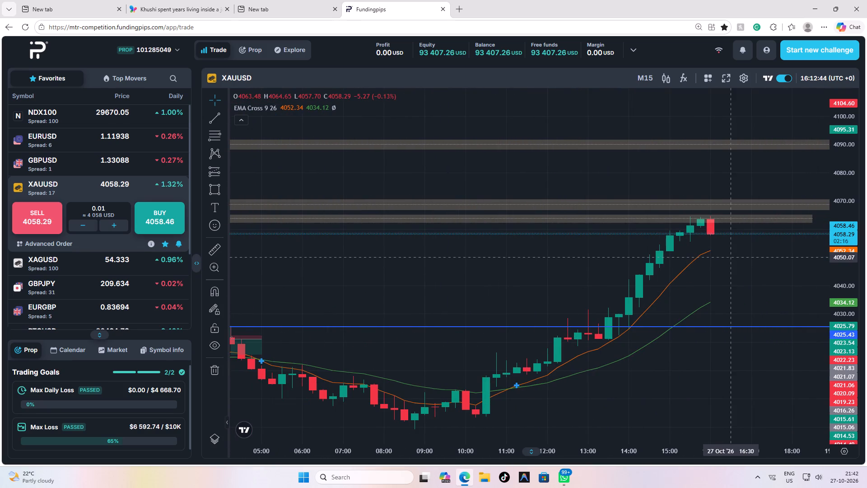
drag(746, 251, 540, 219)
scroll(645, 221, down, 1)
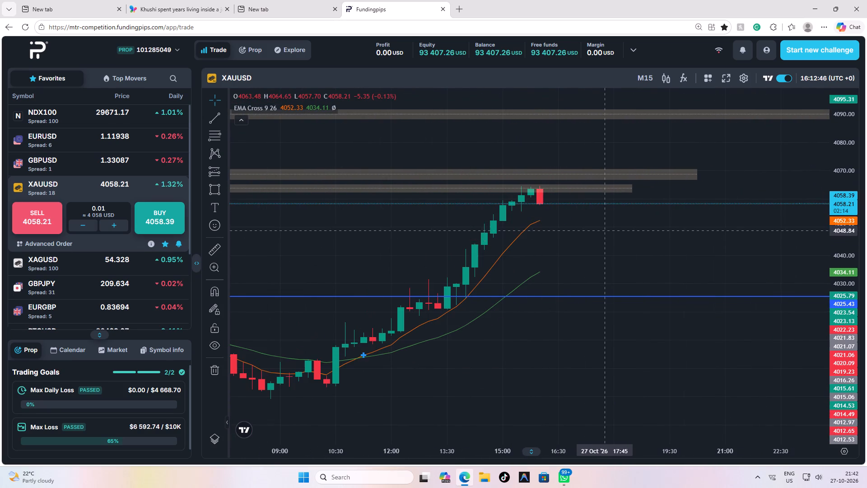
scroll(602, 231, down, 2)
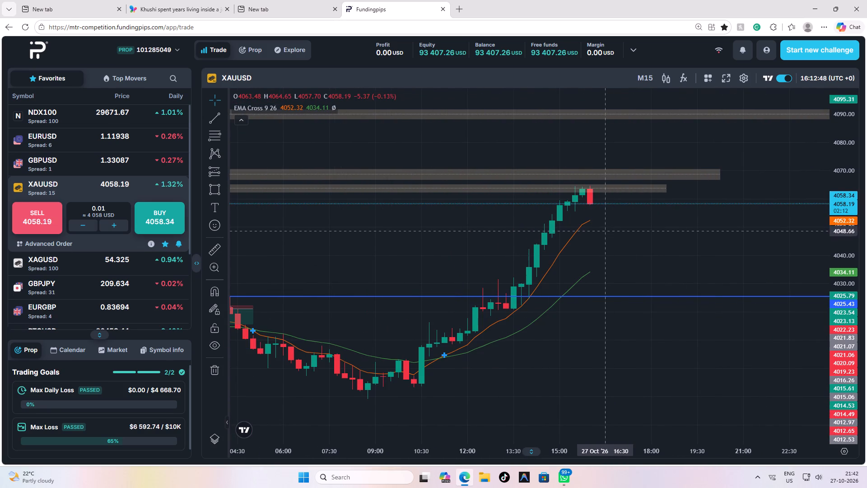
scroll(613, 233, down, 18)
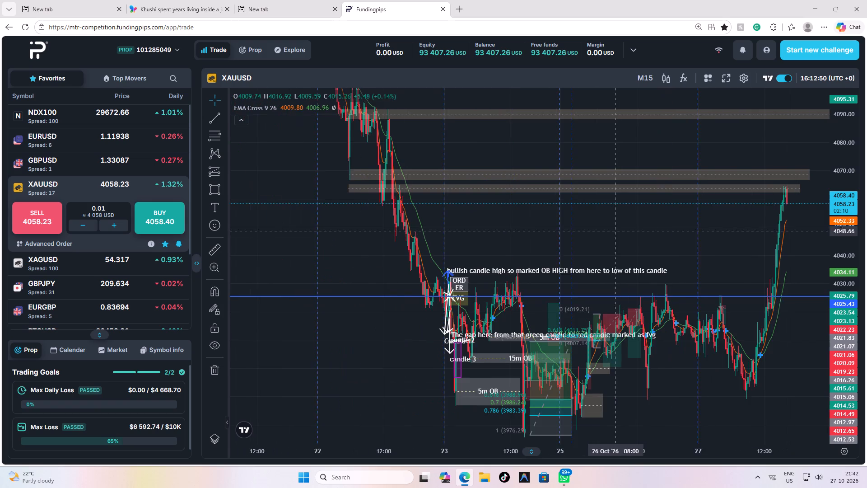
drag(674, 266, 642, 184)
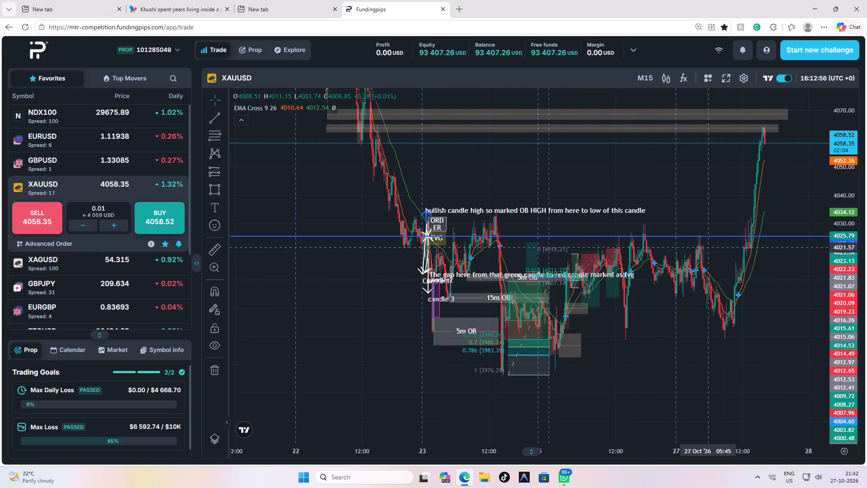
scroll(764, 296, up, 16)
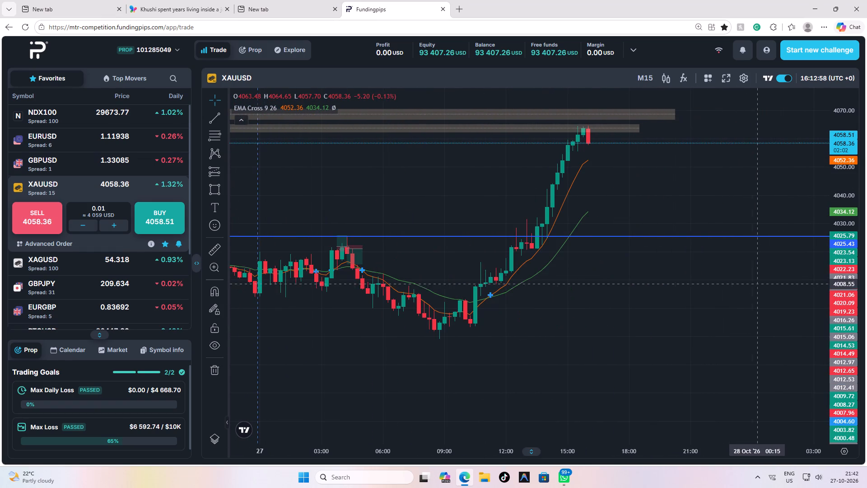
Move the blue horizontal line slightly down to 4024.38.
drag(648, 239, 695, 239)
click(648, 221)
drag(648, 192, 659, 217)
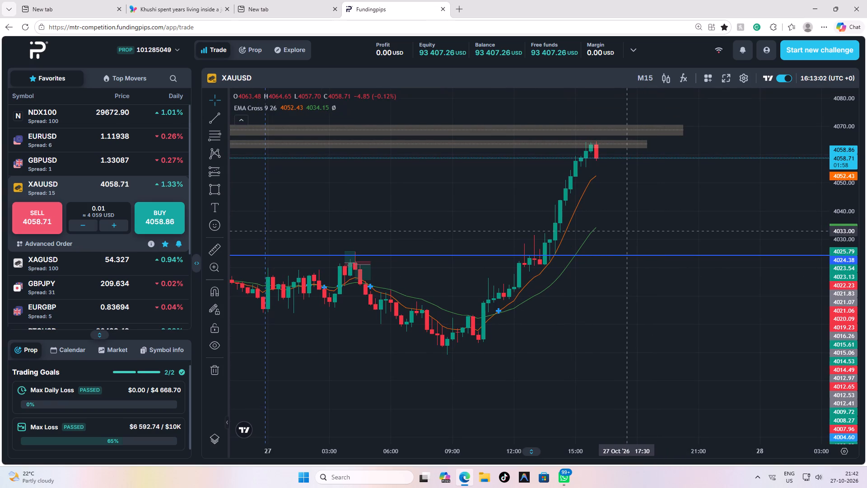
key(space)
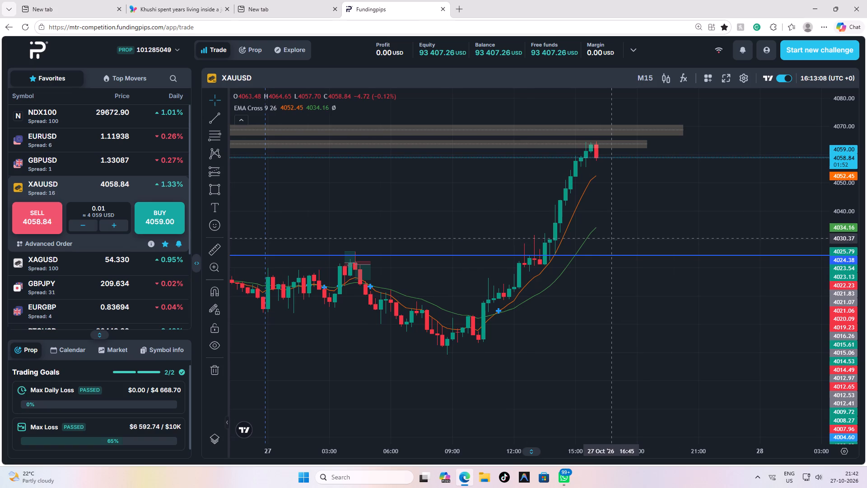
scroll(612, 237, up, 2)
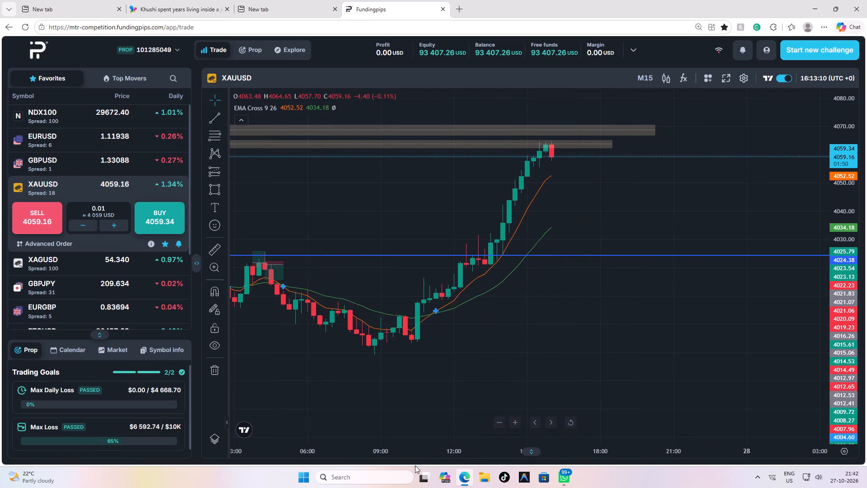
Find Telegram Desktop through the Windows search and open it.
click(379, 472)
key(t)
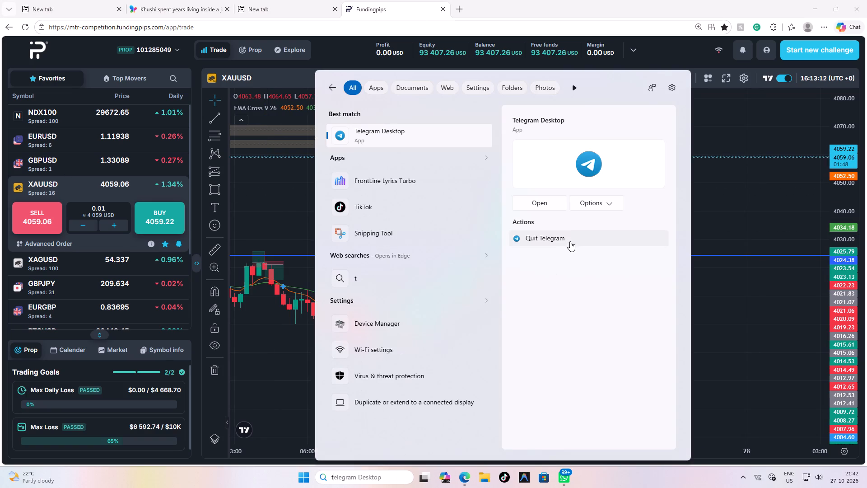
click(531, 199)
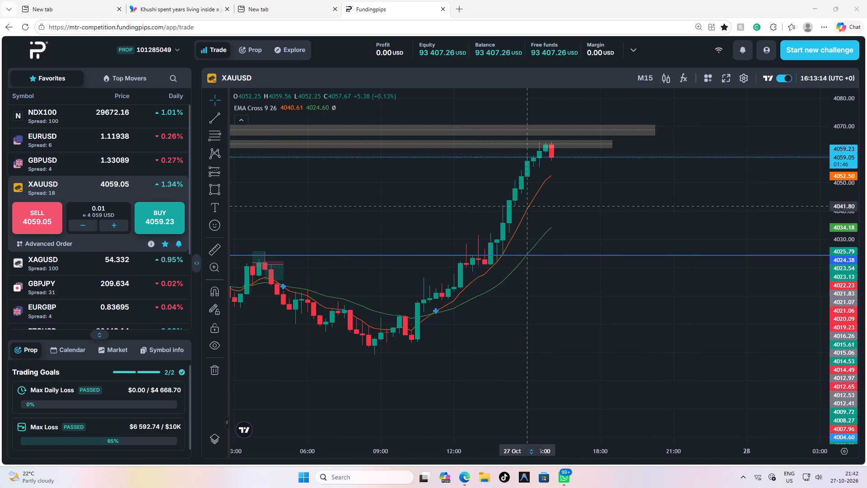
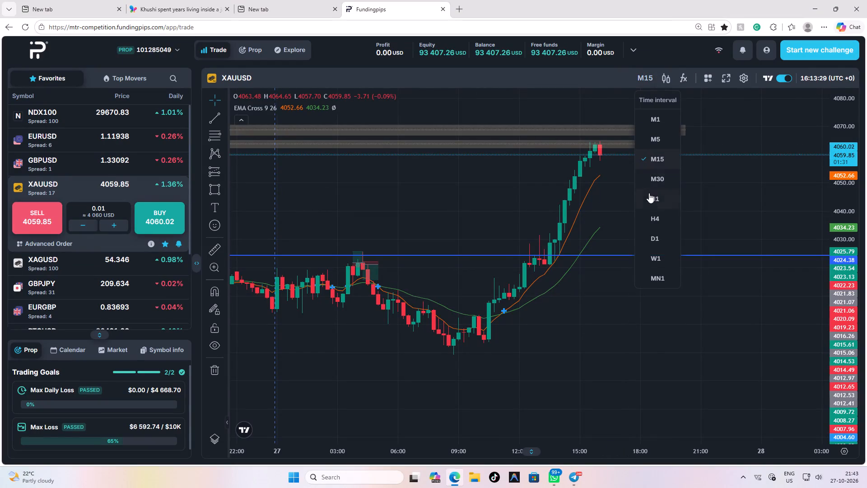
Switch the XAUUSD chart to the H1 time interval to review the 27 October rally against the marked zones.
click(649, 193)
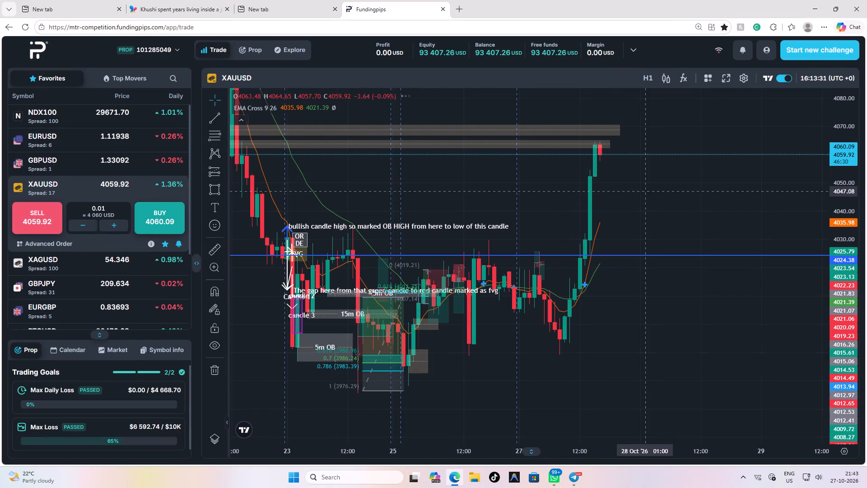
scroll(645, 196, down, 2)
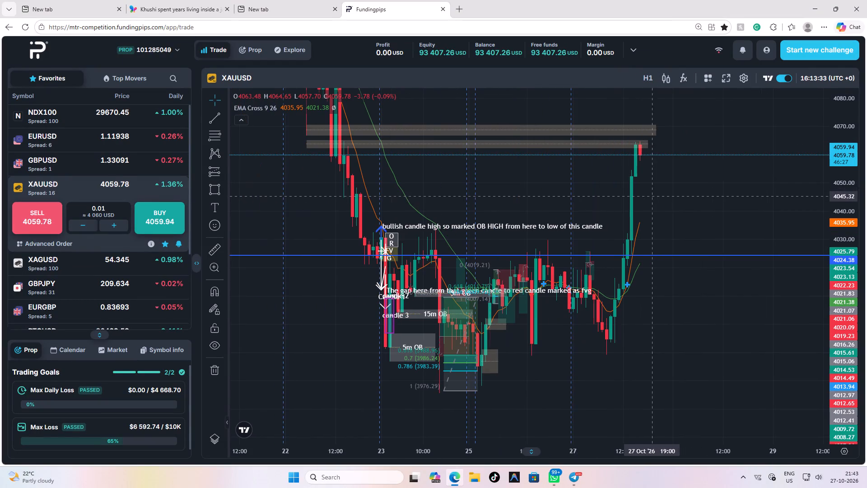
drag(522, 185, 544, 221)
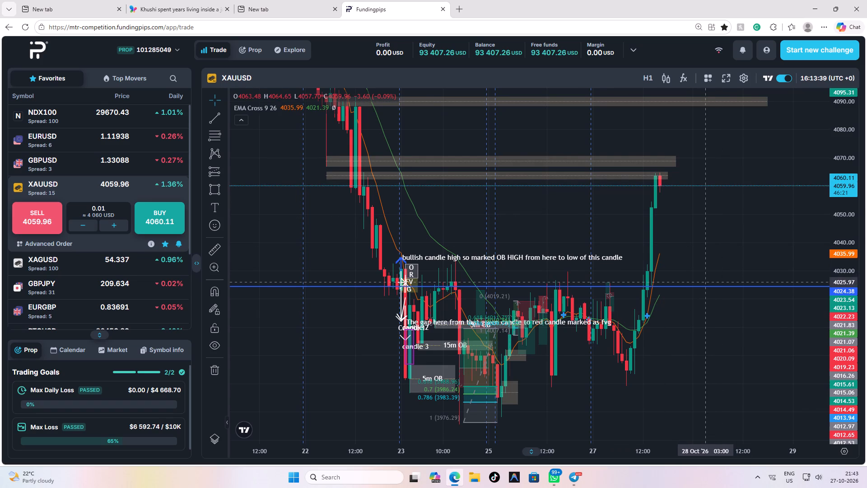
scroll(706, 282, up, 2)
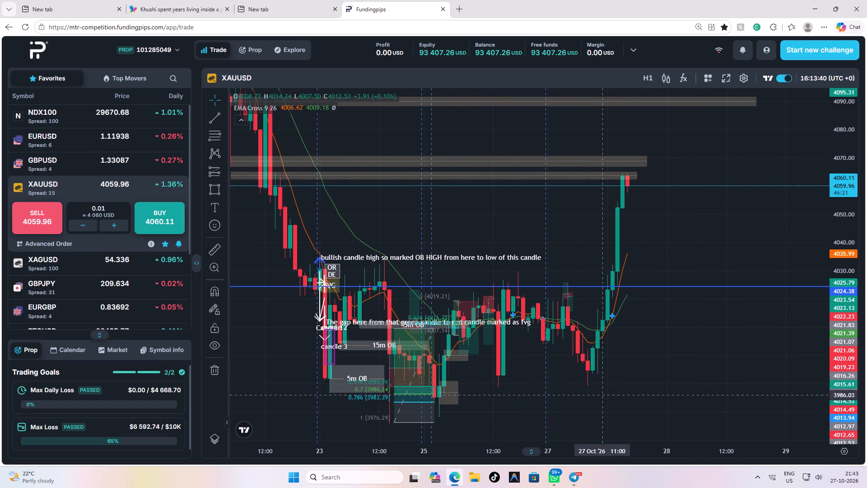
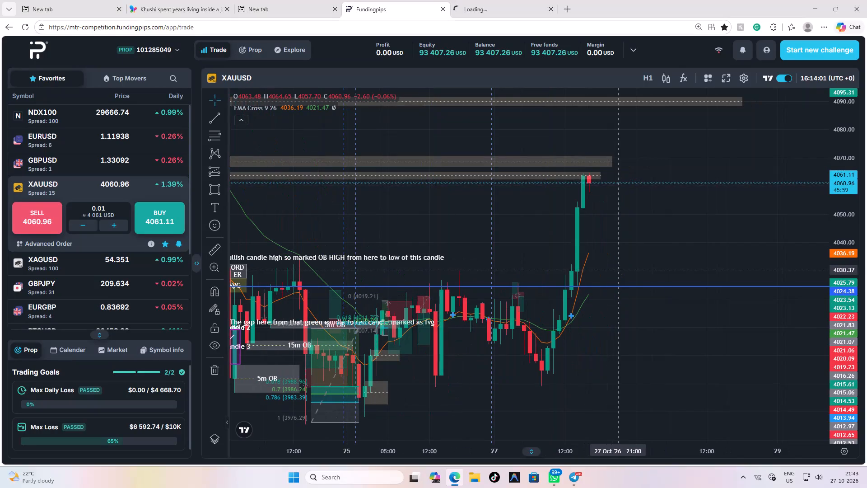
Switch the XAUUSD chart to the M1 time interval and examine the 27 October rally's latest candles against the two nearest marked zones.
click(654, 81)
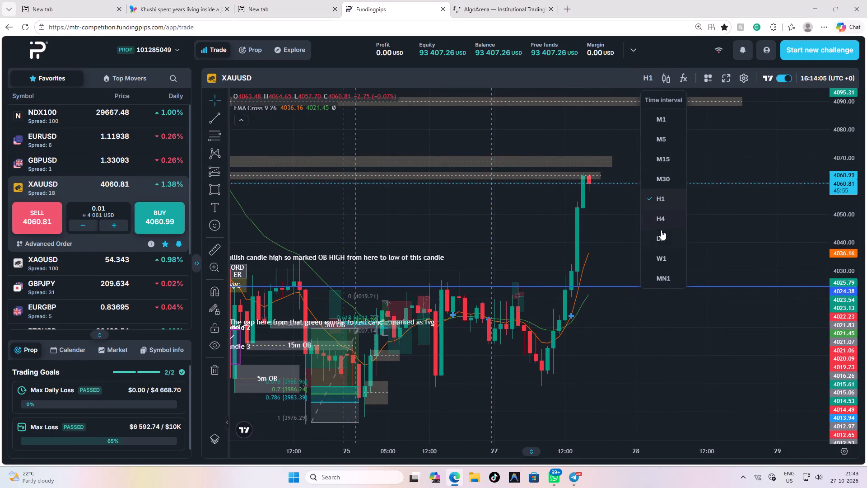
scroll(624, 198, down, 5)
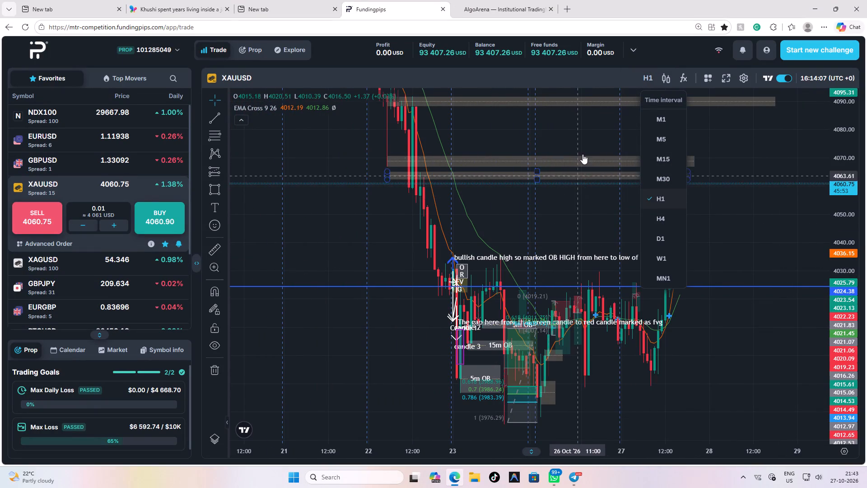
scroll(604, 172, up, 3)
click(659, 117)
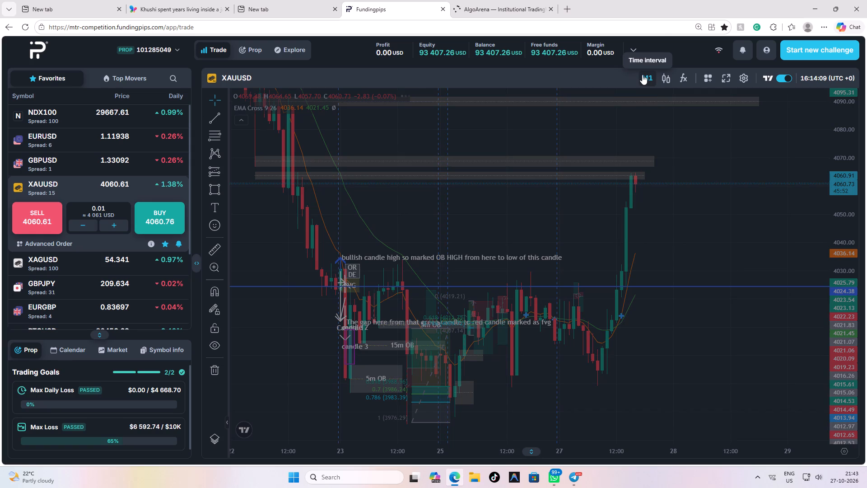
scroll(633, 190, down, 8)
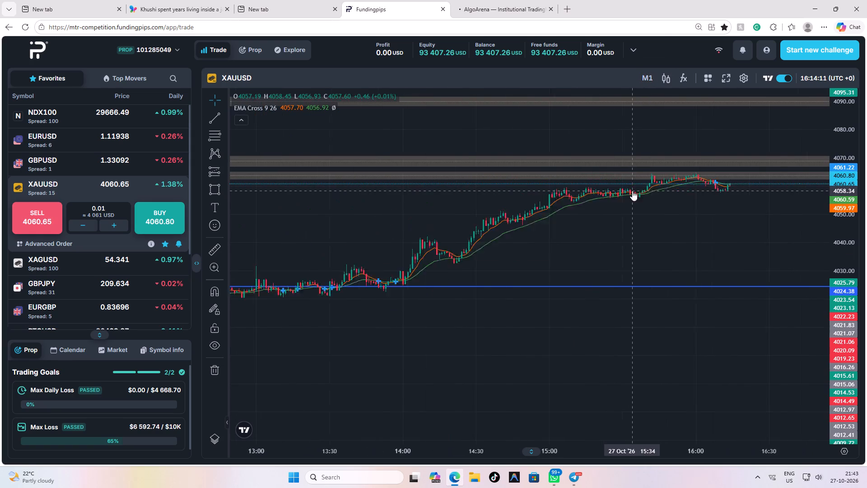
scroll(632, 191, down, 5)
drag(718, 222, 567, 275)
drag(839, 235, 845, 45)
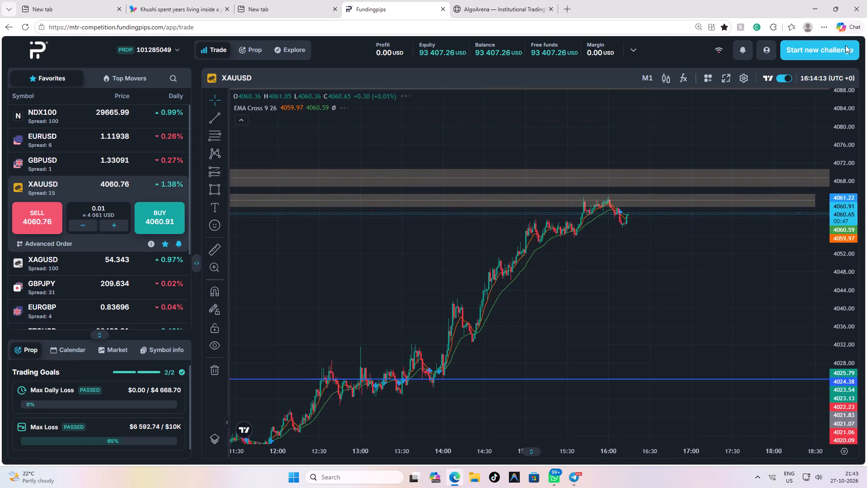
drag(845, 45, 846, 41)
drag(852, 285, 856, 166)
drag(858, 240, 859, 169)
scroll(630, 216, up, 5)
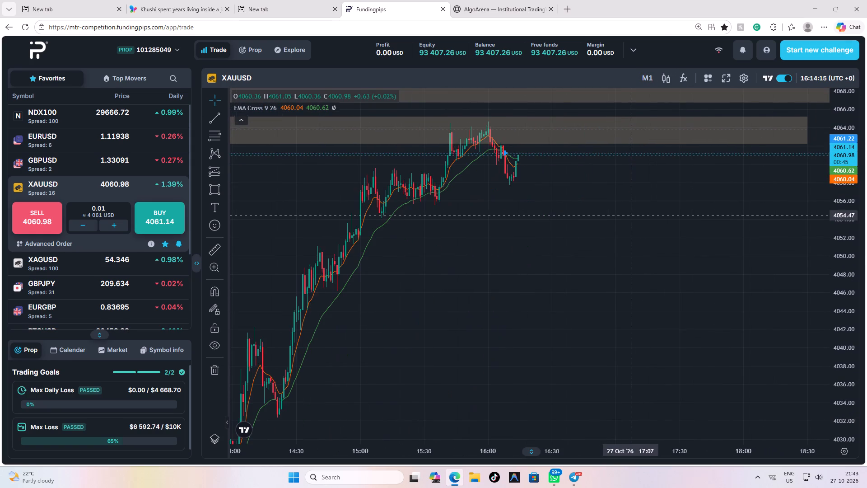
drag(545, 202, 669, 257)
scroll(664, 257, up, 4)
drag(561, 291, 663, 308)
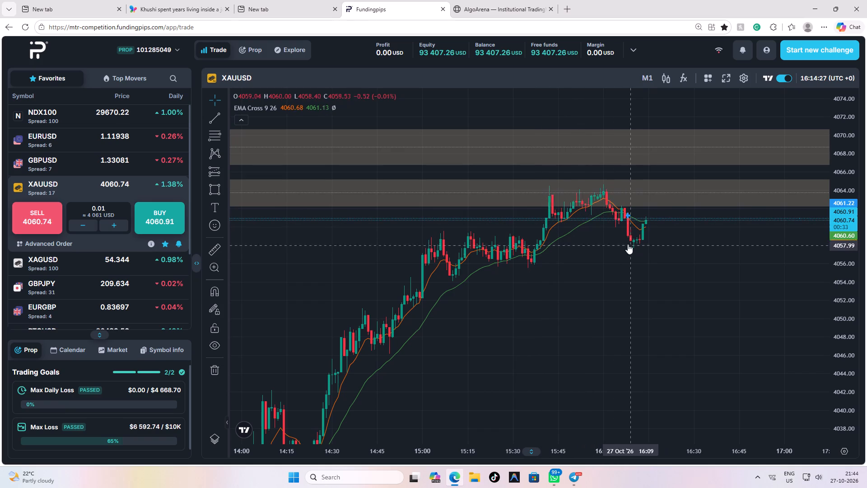
drag(520, 268, 562, 267)
Switch the XAUUSD chart to the M5 time interval and examine the 27 October rally and its candles at the lower marked zone.
click(643, 81)
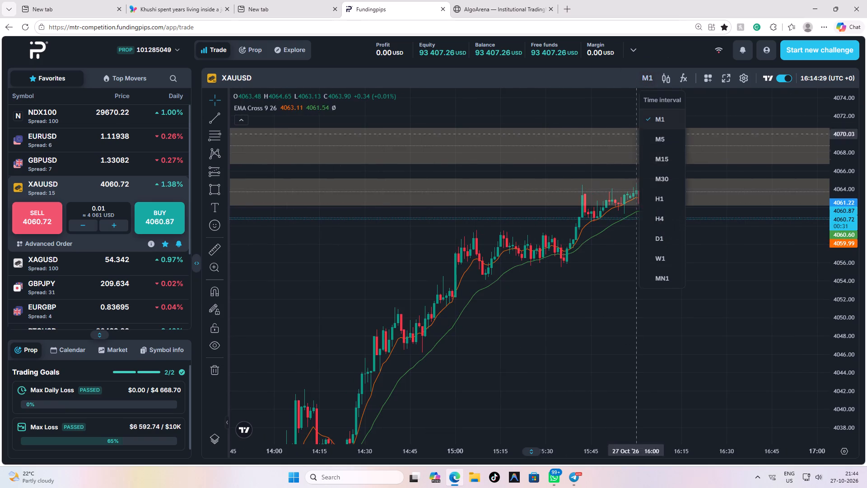
click(655, 147)
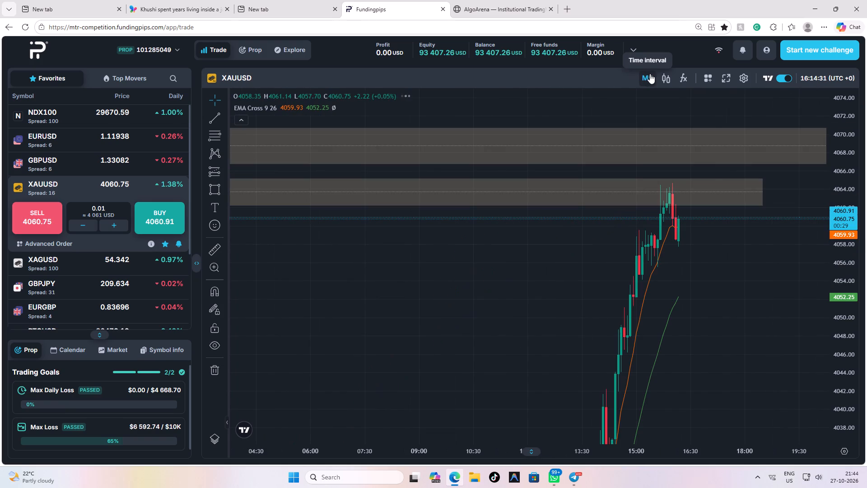
scroll(714, 296, up, 15)
drag(384, 302, 732, 282)
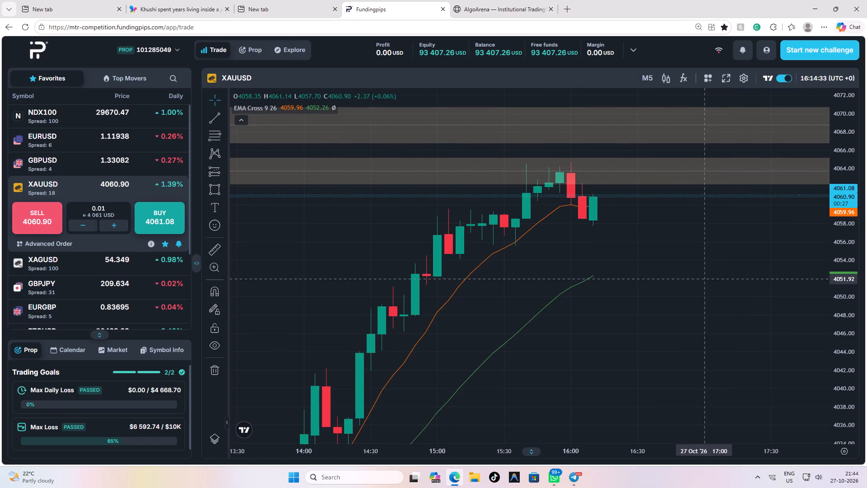
scroll(646, 265, up, 2)
drag(600, 266, 713, 263)
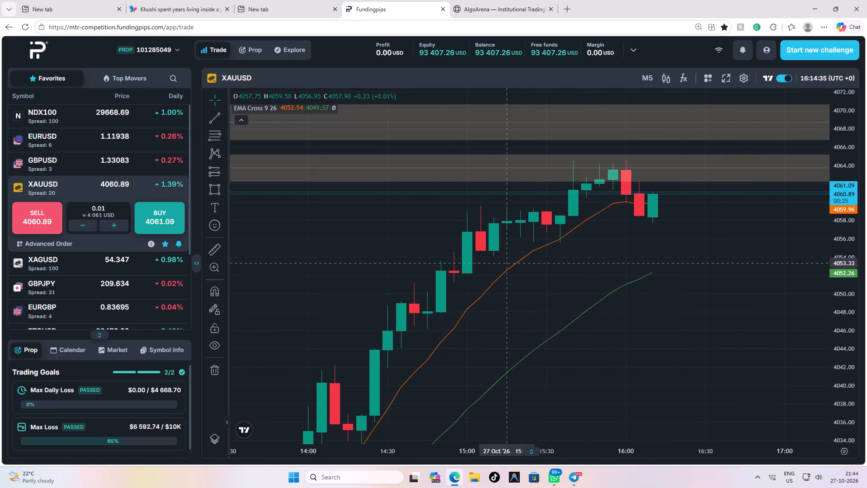
scroll(539, 261, down, 5)
drag(617, 310, 618, 191)
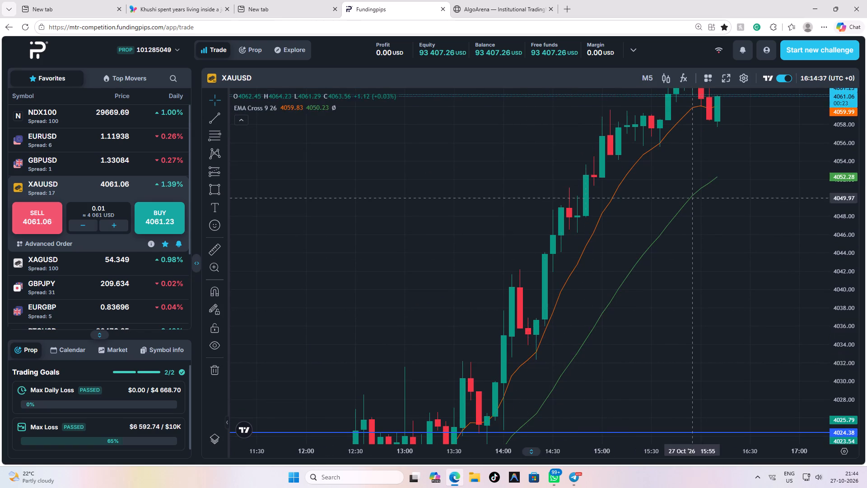
drag(693, 189, 650, 318)
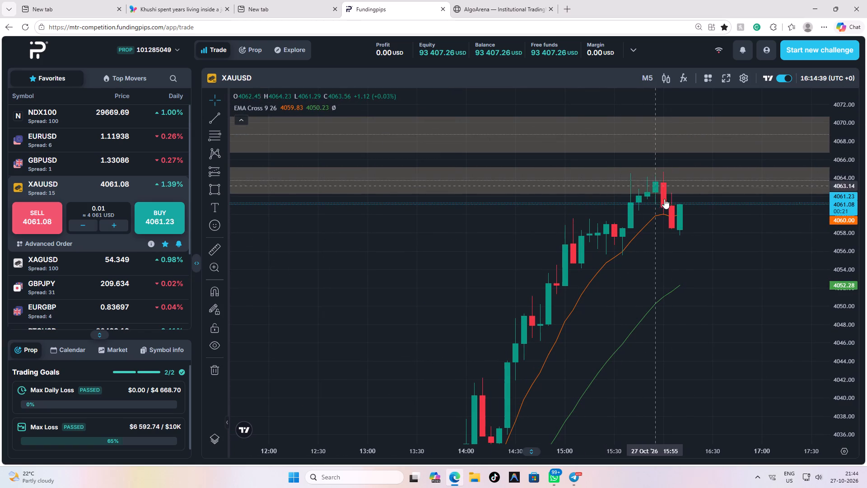
scroll(699, 288, down, 2)
scroll(718, 302, up, 8)
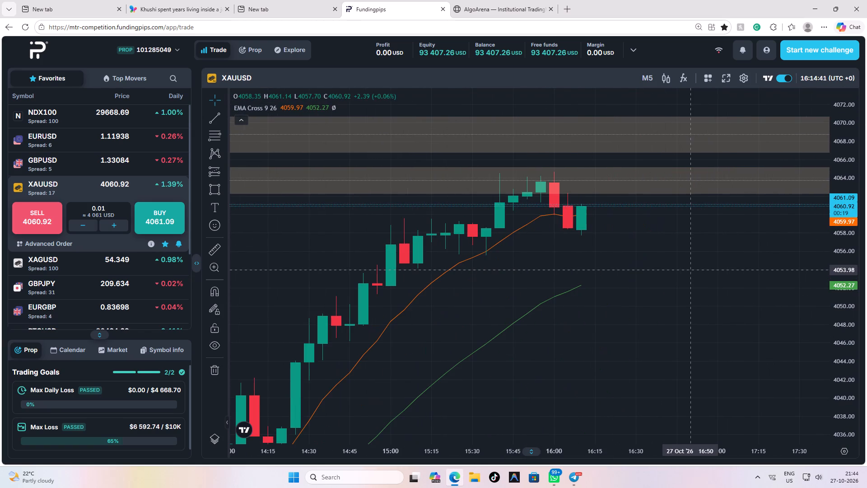
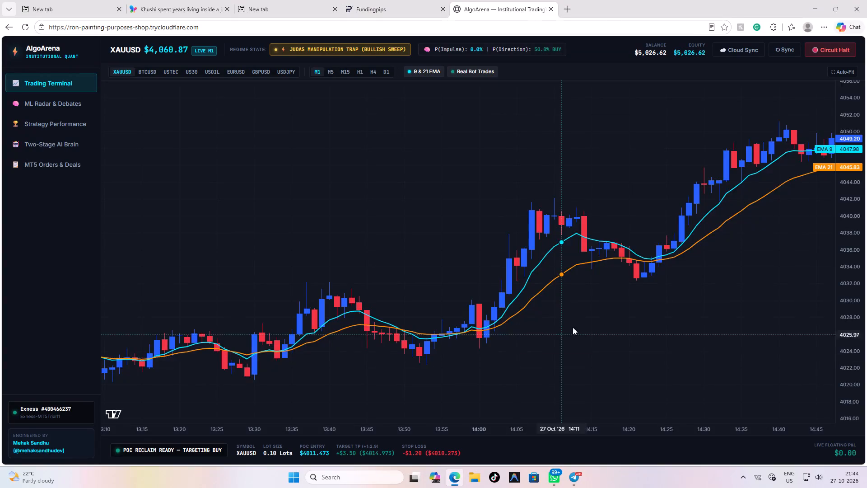
Examine the 27 October rally's latest candles against the 9 and 21 EMAs on AlgoArena's M1 XAUUSD chart.
scroll(573, 327, down, 4)
drag(722, 307, 331, 291)
scroll(674, 293, down, 4)
drag(433, 286, 660, 282)
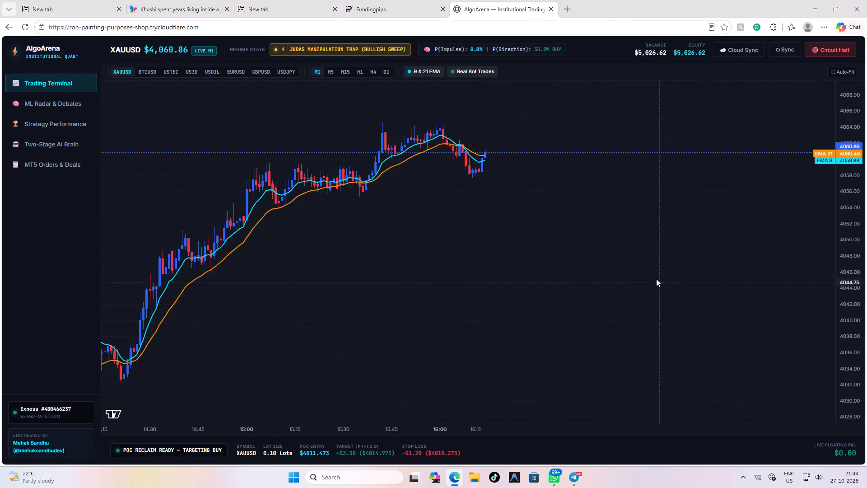
scroll(643, 278, up, 4)
drag(517, 276, 650, 284)
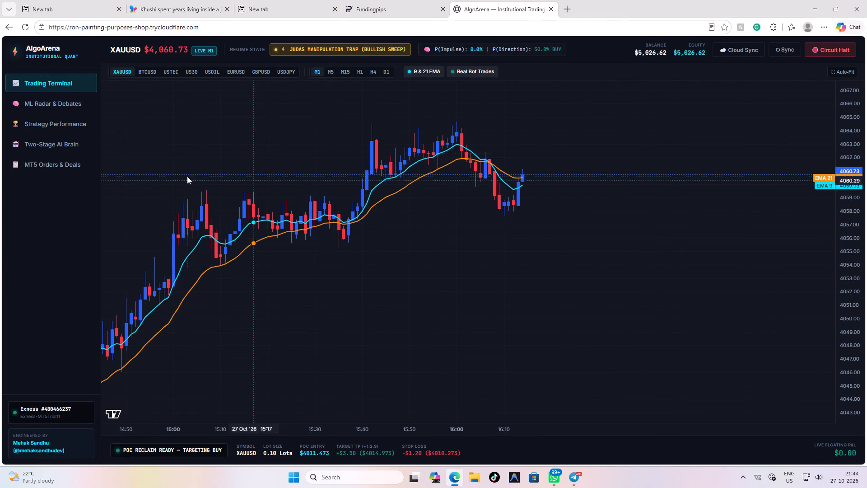
Switch AlgoArena's XAUUSD chart to the M5 timeframe and examine the 27 October rally up to the latest candles.
click(334, 70)
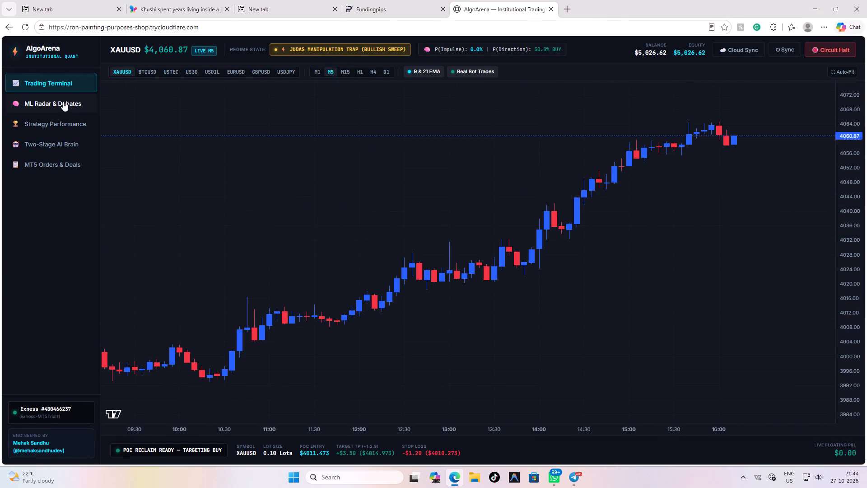
scroll(666, 211, up, 2)
scroll(687, 207, down, 3)
drag(705, 207, 456, 257)
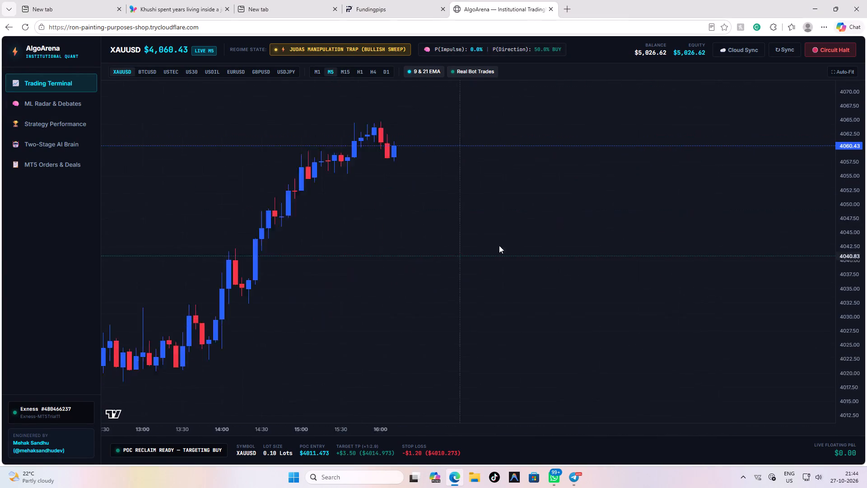
scroll(504, 248, down, 2)
drag(447, 244, 684, 238)
drag(560, 238, 193, 255)
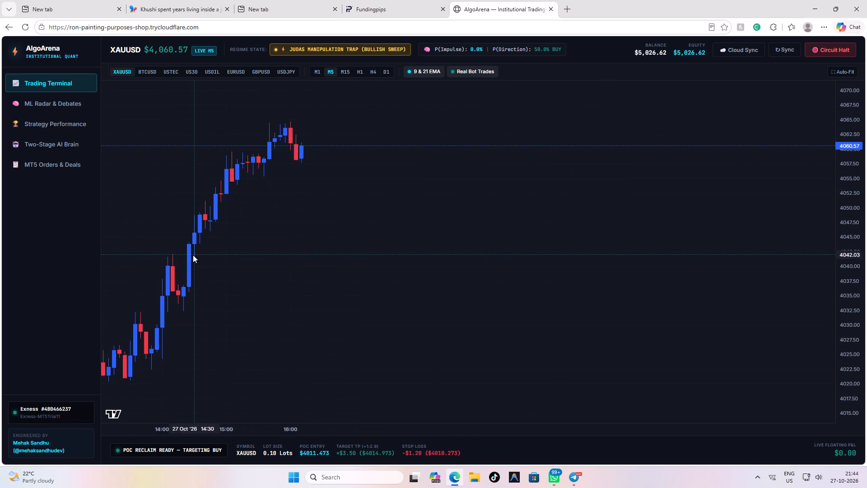
drag(193, 255, 480, 248)
Review the Two-Stage AI Brain diagnostics and the Strategy Performance rankings in AlgoArena.
click(69, 137)
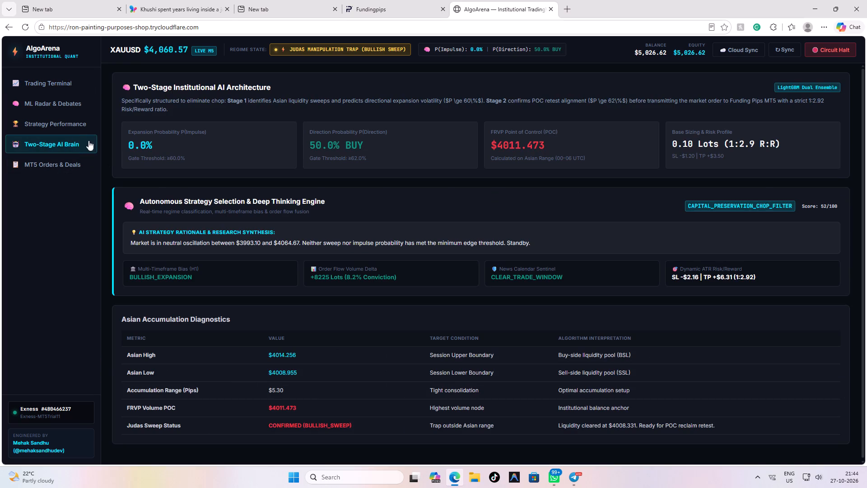
click(75, 134)
click(75, 126)
Open ML Radar & Debates and review the buy, hold and sell probabilities on the market cards, including Gold.
click(54, 99)
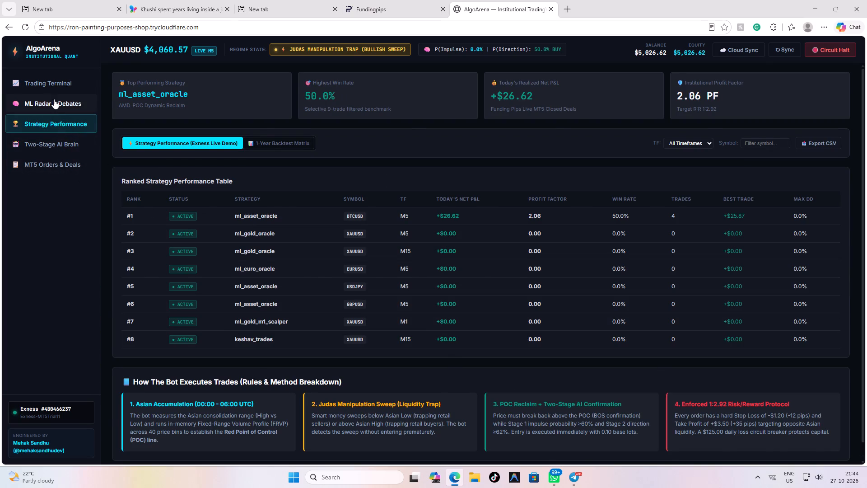
scroll(301, 415, down, 1)
scroll(301, 415, up, 2)
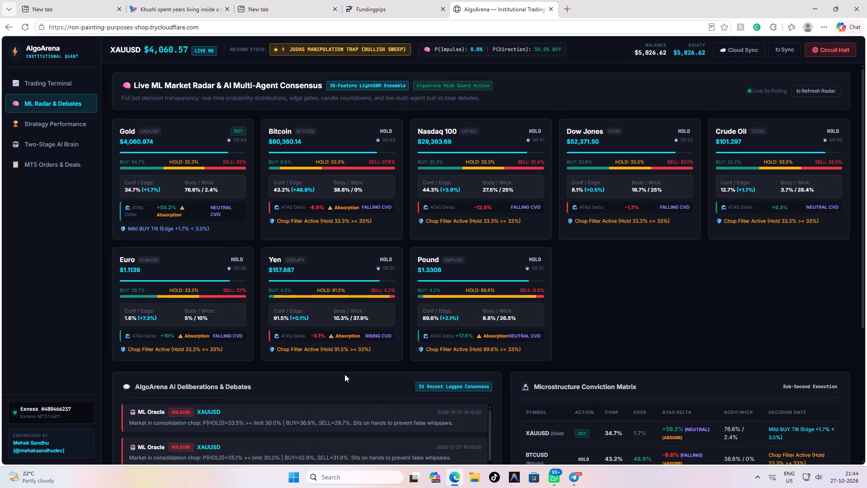
scroll(349, 372, down, 1)
scroll(349, 373, up, 2)
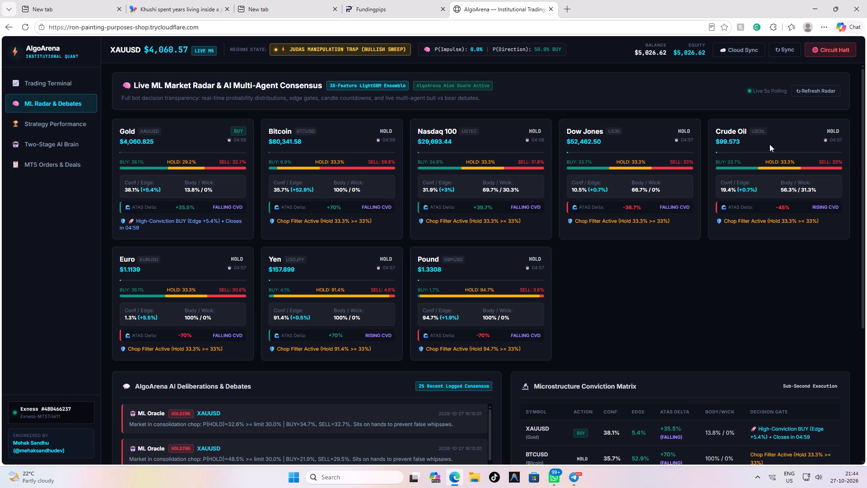
Examine the Microstructure Conviction Matrix, focusing on XAUUSD's confidence, edge and ATAS delta and comparing them with the BTCUSD row.
scroll(676, 267, down, 4)
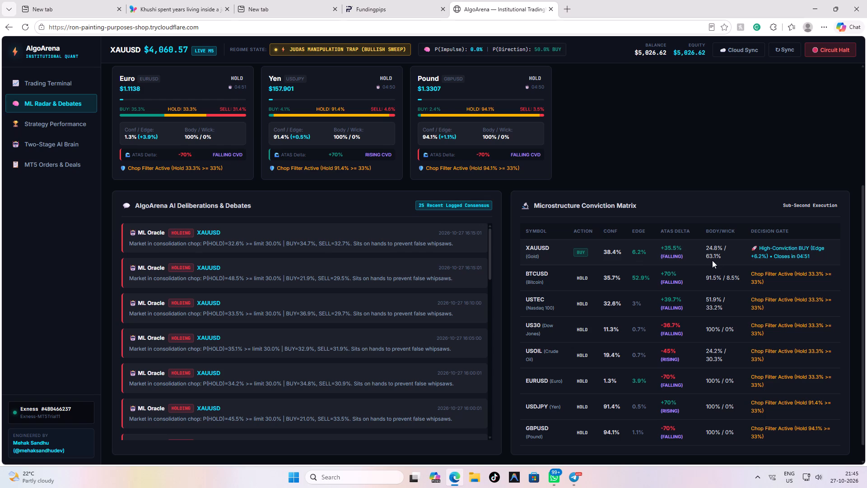
drag(640, 251, 671, 256)
click(672, 257)
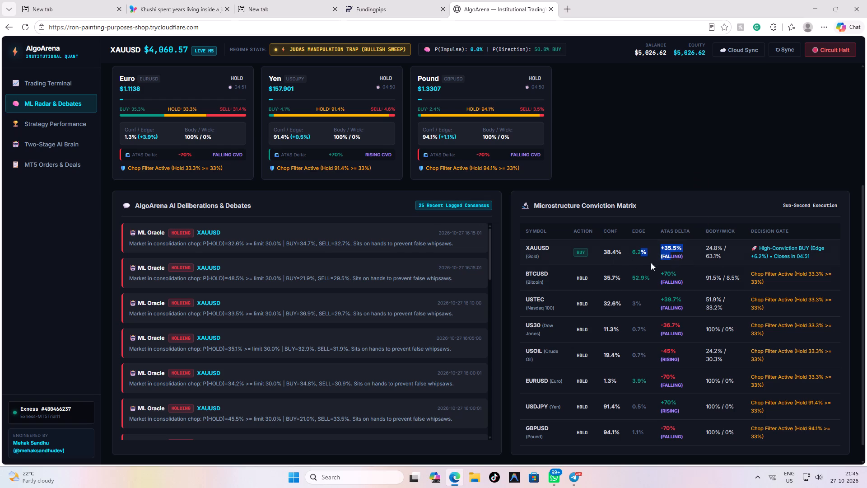
drag(630, 277, 657, 279)
click(659, 281)
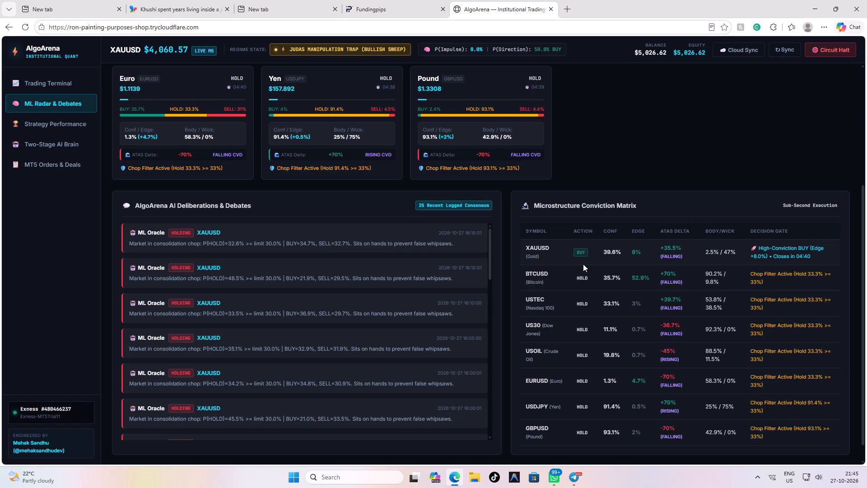
drag(602, 249, 633, 253)
click(634, 254)
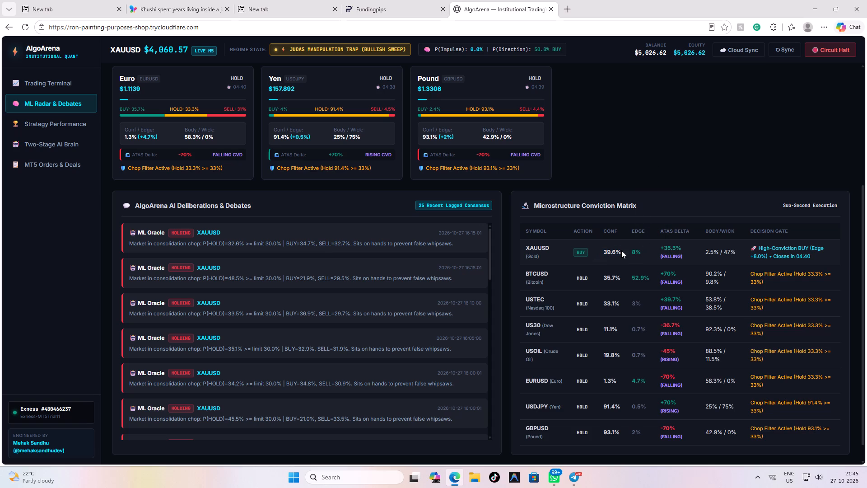
drag(603, 253, 620, 256)
click(620, 258)
Recheck the live market cards against the AI deliberations log and the conviction matrix on the ML Radar page.
scroll(594, 262, up, 1)
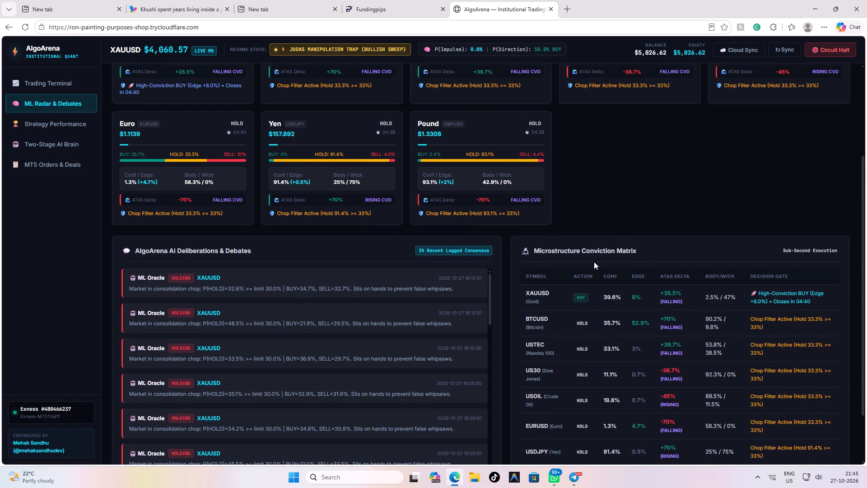
scroll(594, 262, up, 2)
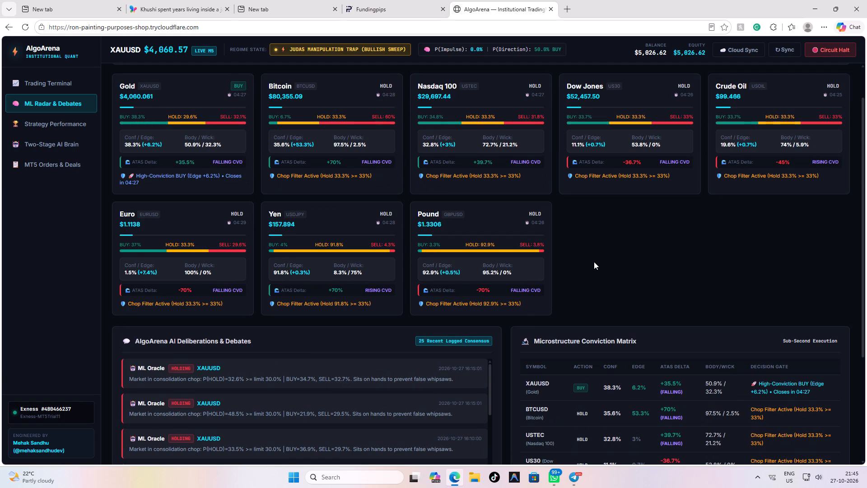
scroll(593, 262, down, 2)
scroll(461, 304, down, 1)
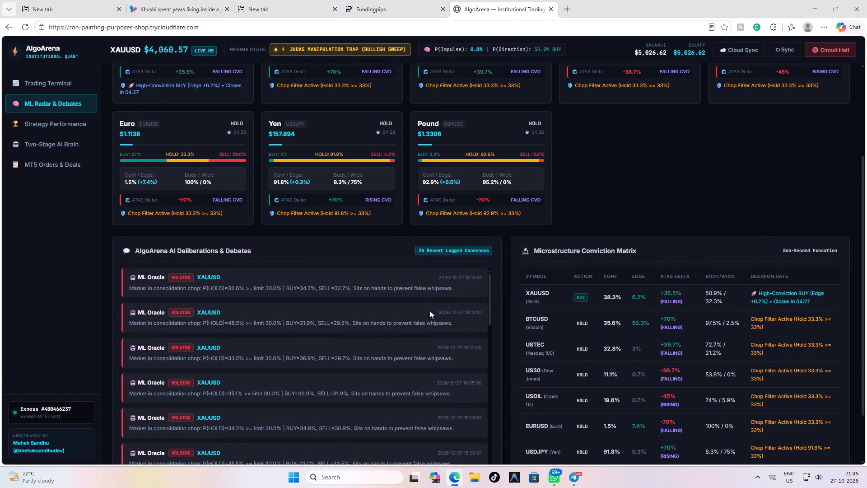
scroll(429, 310, up, 3)
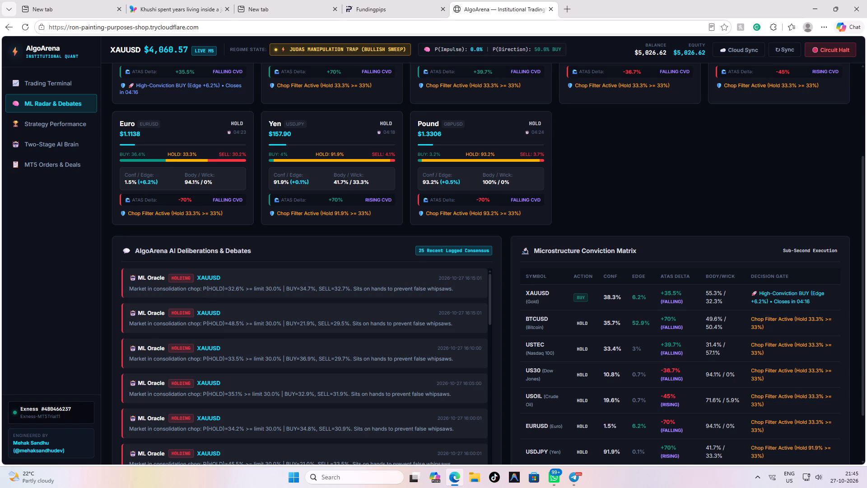
scroll(356, 290, up, 1)
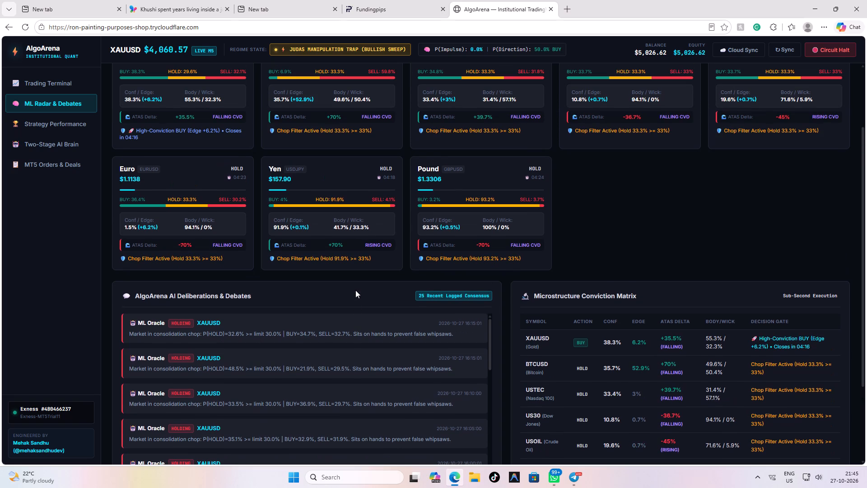
scroll(355, 289, up, 1)
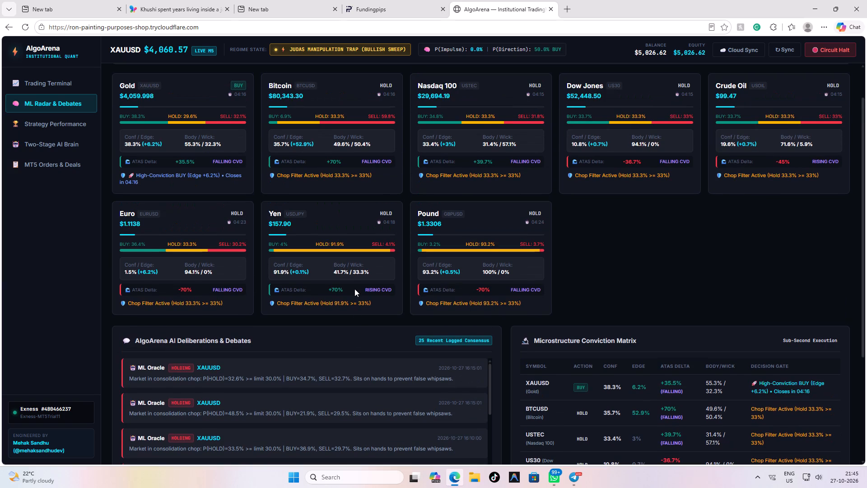
Look through the Strategy Performance, Two-Stage AI Brain and MT5 Orders & Deals pages, ending by reopening ML Radar & Debates.
click(74, 127)
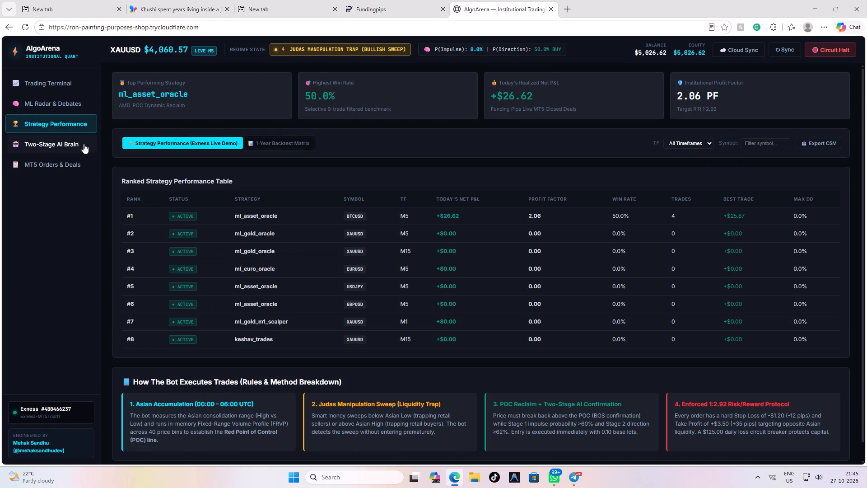
click(84, 144)
click(81, 160)
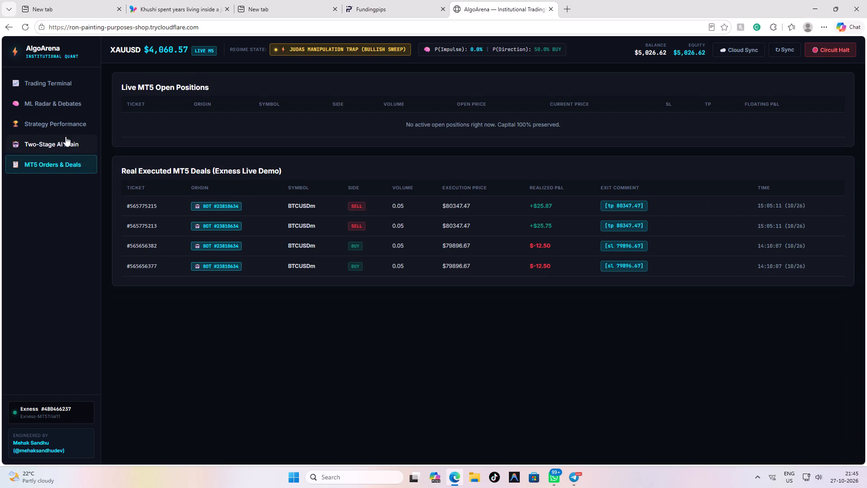
click(66, 120)
click(66, 105)
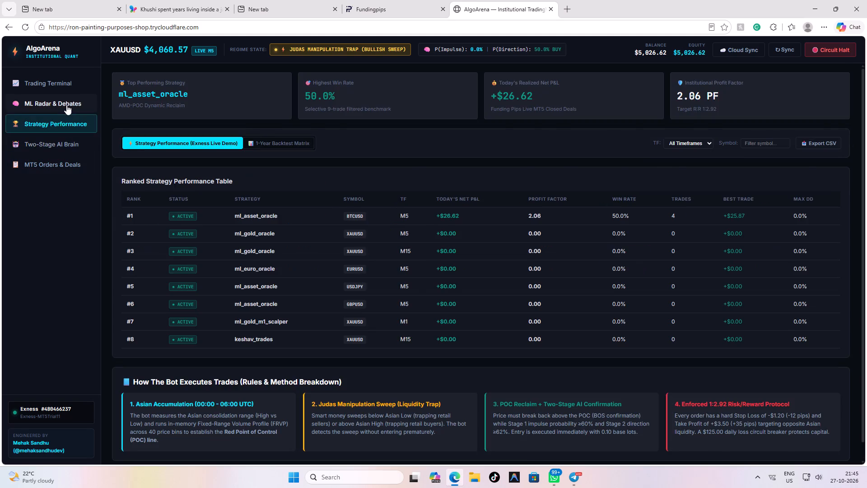
Switch to the Fundingpips tab and examine the M5 XAUUSD rally between the blue horizontal line and the marked zones above.
click(392, 10)
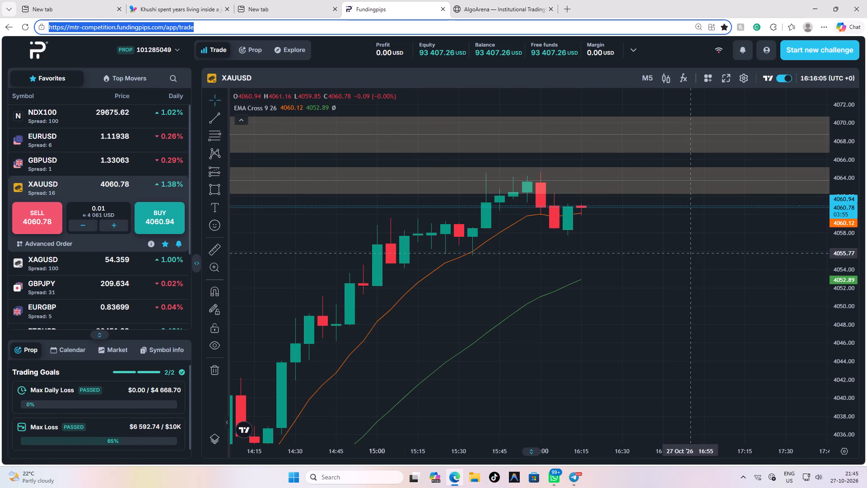
scroll(684, 245, down, 7)
drag(836, 195, 833, 293)
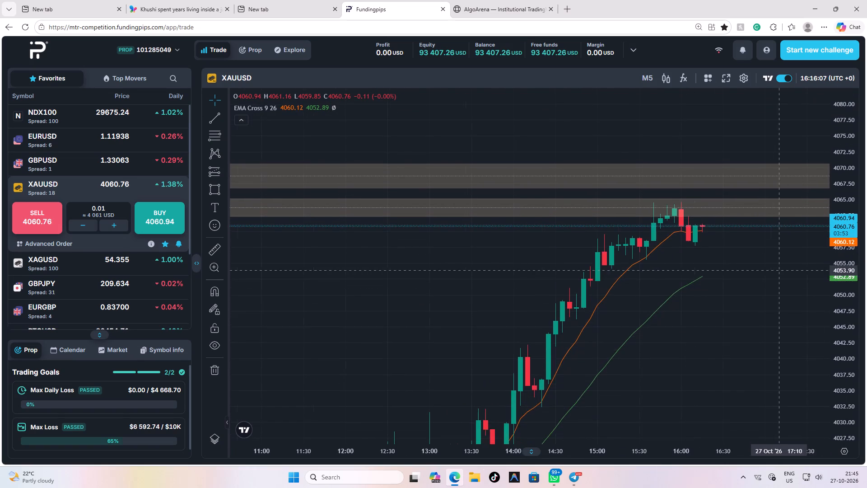
scroll(778, 270, down, 3)
drag(780, 267, 684, 232)
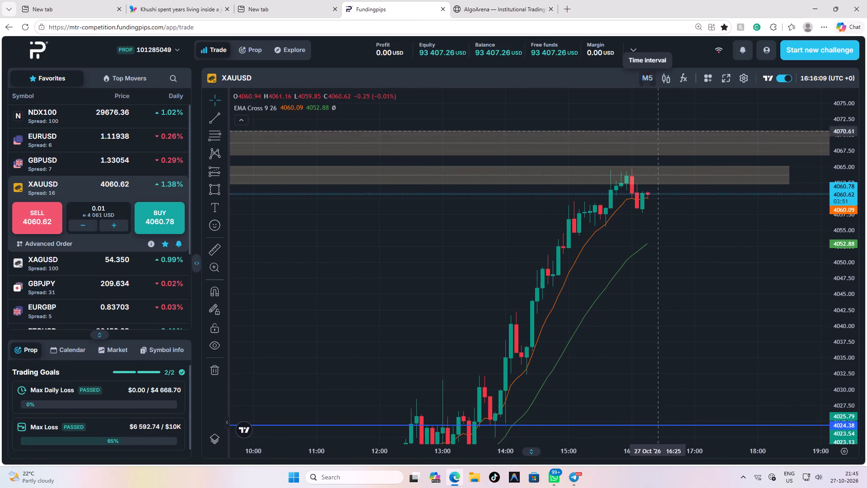
scroll(695, 248, down, 2)
drag(709, 243, 693, 218)
scroll(693, 217, down, 3)
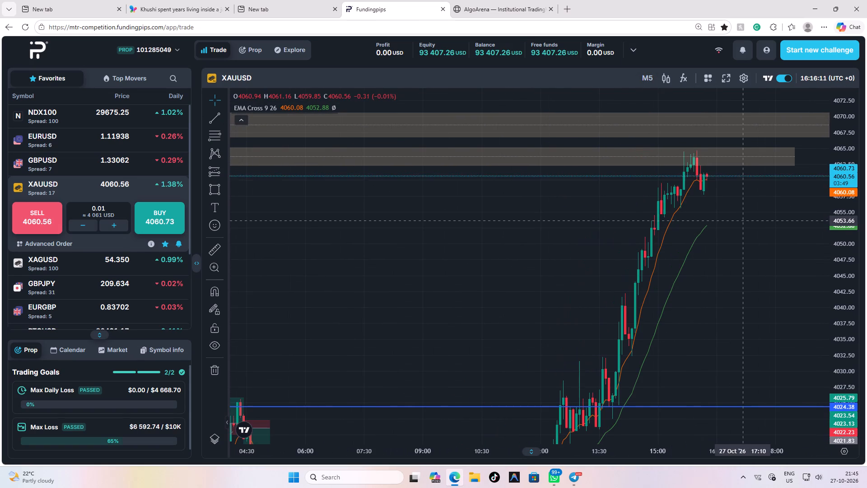
scroll(742, 221, up, 3)
scroll(741, 221, down, 3)
drag(839, 171, 840, 311)
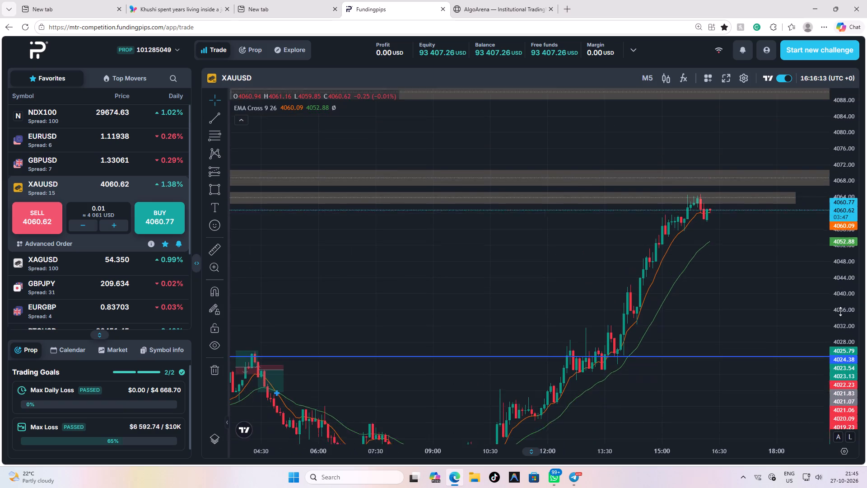
drag(840, 311, 840, 316)
scroll(796, 271, down, 3)
scroll(795, 263, up, 9)
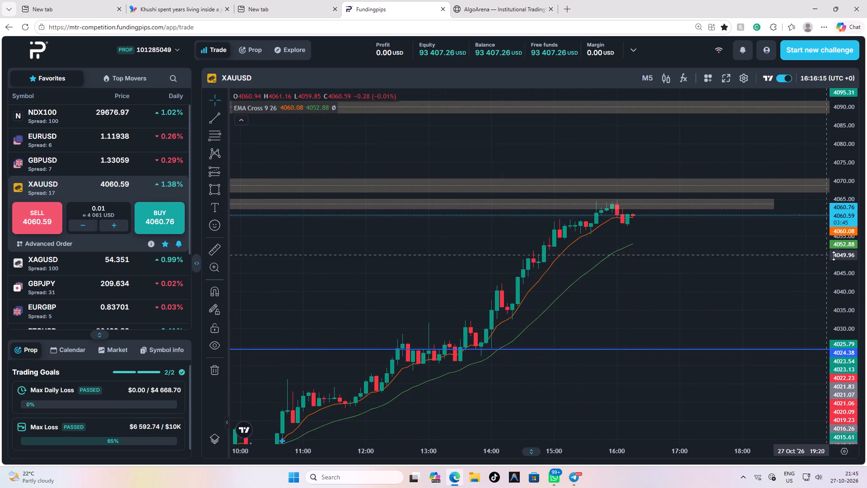
Examine the latest M5 candles up close where the rally meets the lower marked zone.
drag(842, 258, 839, 98)
drag(856, 221, 847, 135)
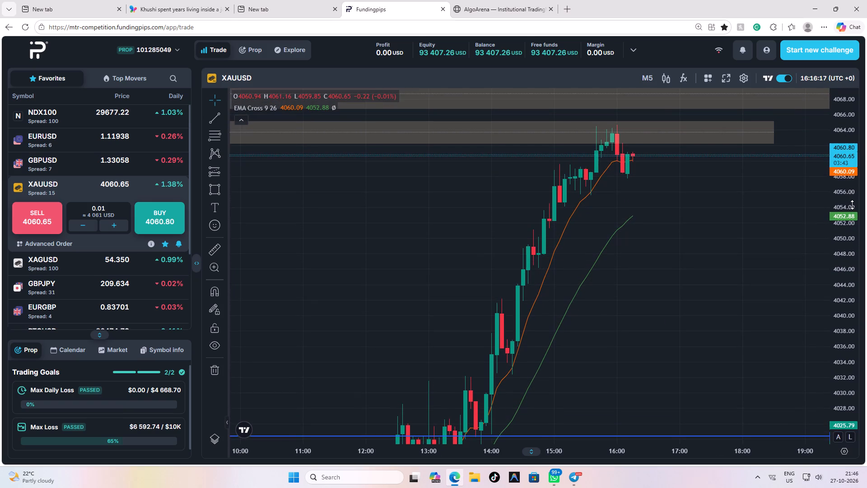
drag(854, 212, 852, 192)
scroll(702, 213, up, 3)
drag(676, 212, 697, 253)
Switch the XAUUSD chart to M15 and examine the 27 October rally between the blue horizontal line and the two marked zones.
click(643, 80)
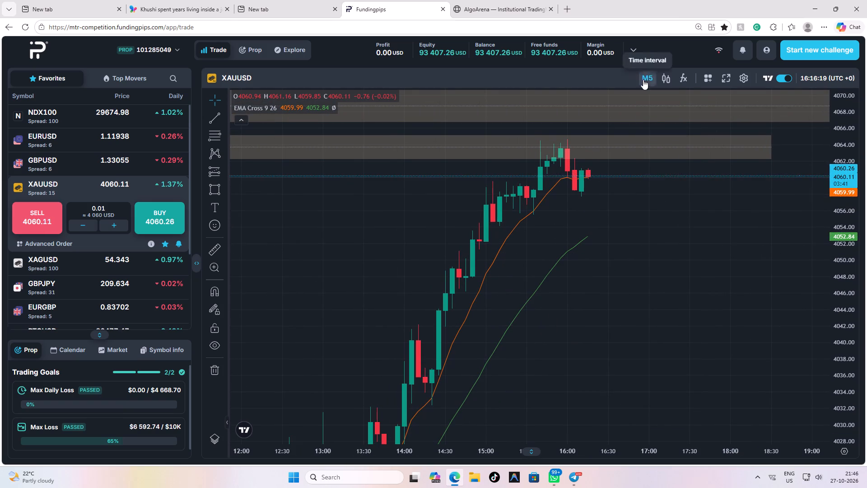
click(661, 155)
scroll(634, 203, up, 3)
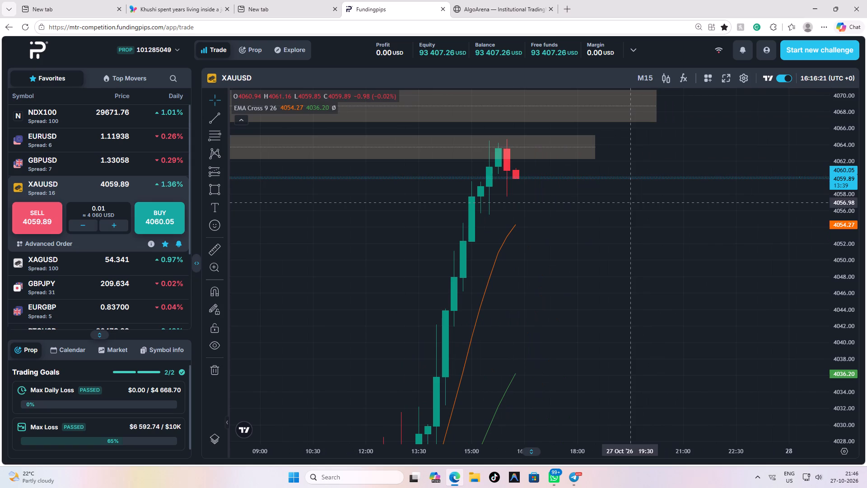
drag(853, 141, 823, 291)
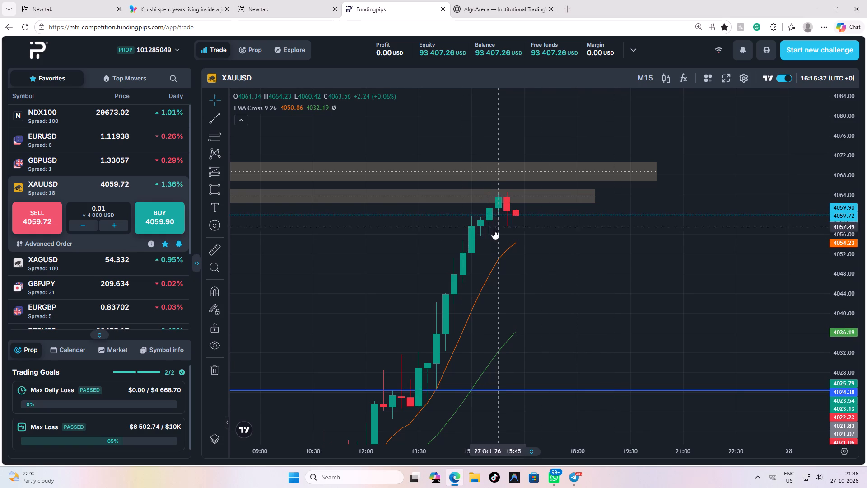
scroll(550, 267, down, 3)
drag(673, 305, 643, 228)
scroll(606, 230, up, 2)
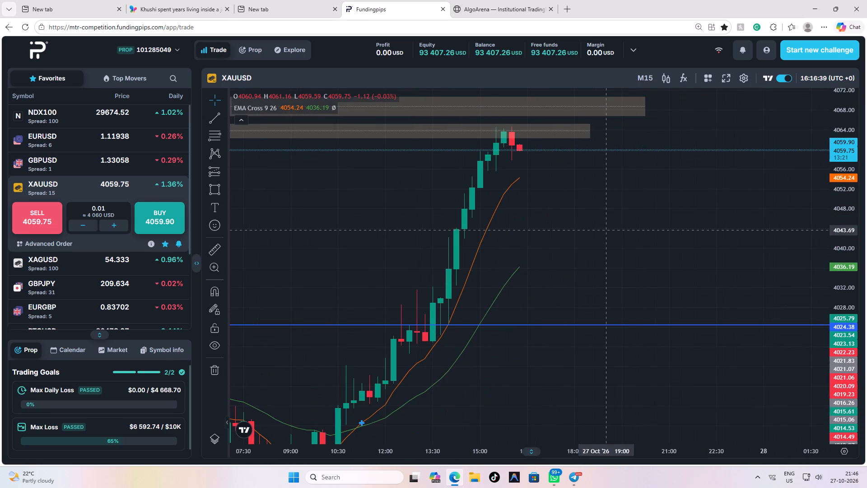
drag(593, 253, 638, 326)
scroll(636, 300, down, 4)
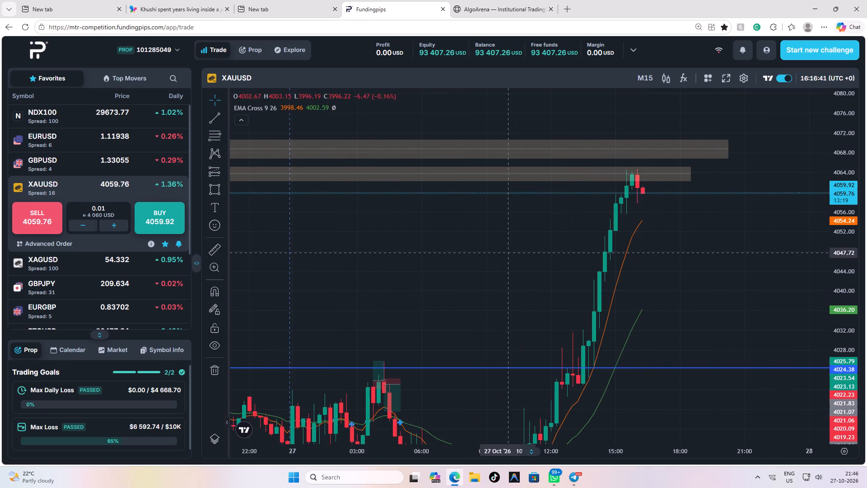
Compare the M15 rally with the earlier decline where the marked zones originate, ending close up on the latest candles.
scroll(506, 252, down, 15)
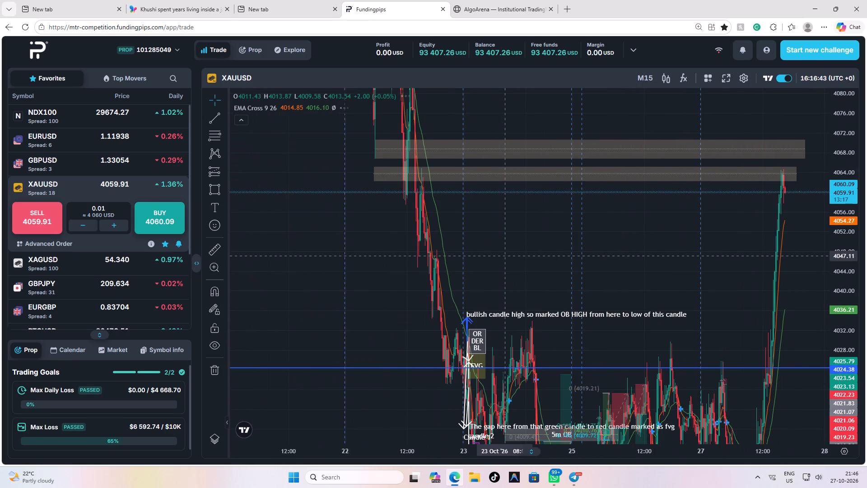
scroll(506, 256, up, 13)
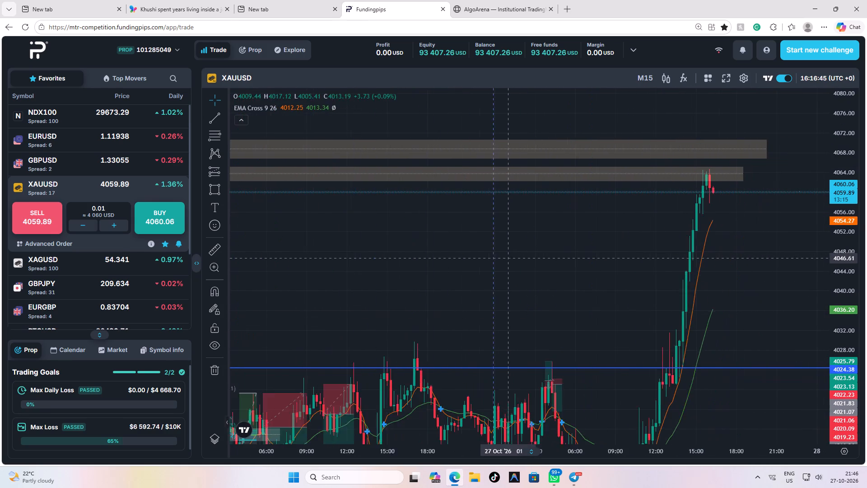
scroll(511, 258, up, 11)
drag(527, 231, 546, 245)
scroll(551, 243, down, 3)
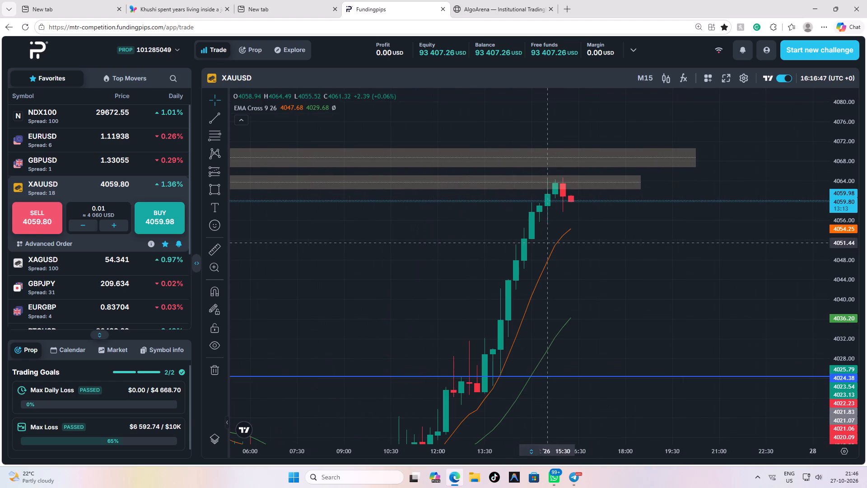
Return the XAUUSD chart to M5 and review the rally from the blue line up to the lower marked zone.
click(648, 78)
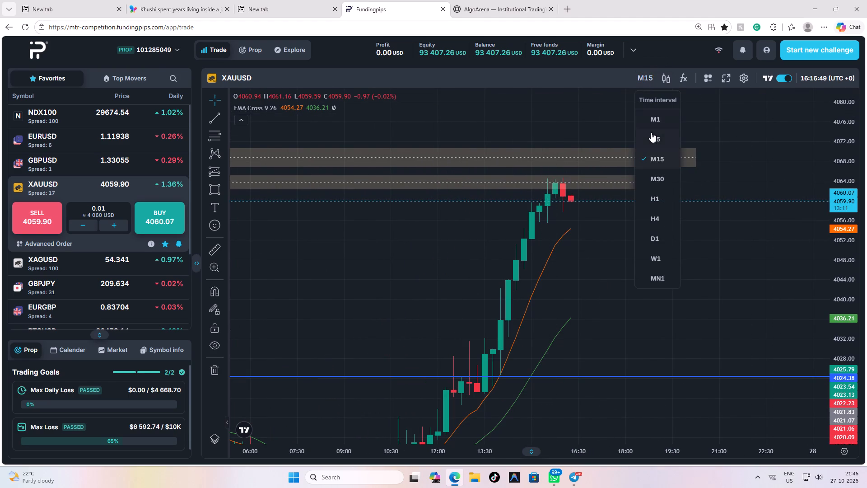
click(651, 132)
scroll(626, 214, down, 1)
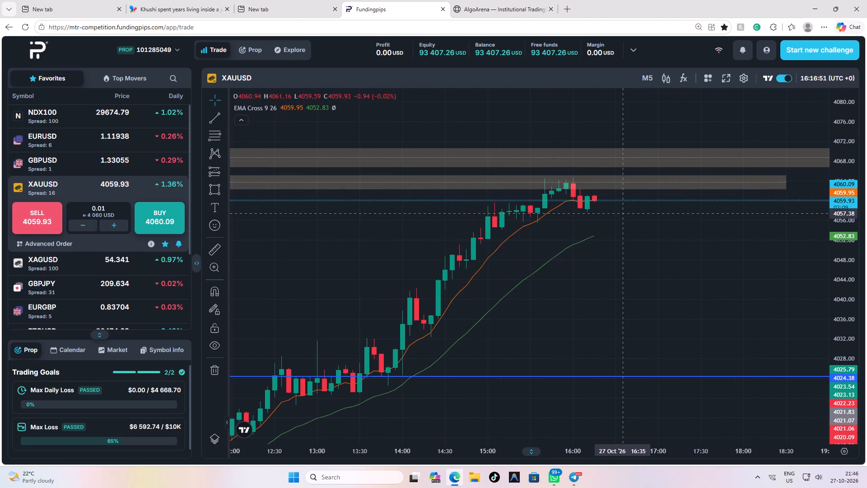
scroll(626, 214, down, 2)
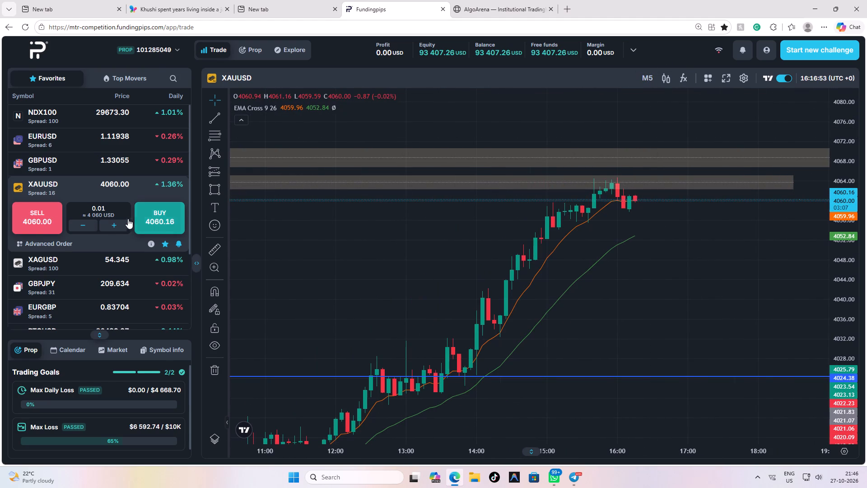
Set the XAUUSD order volume to 0.15 lots.
triple_click(116, 222)
triple_click(116, 222)
triple_click(116, 222)
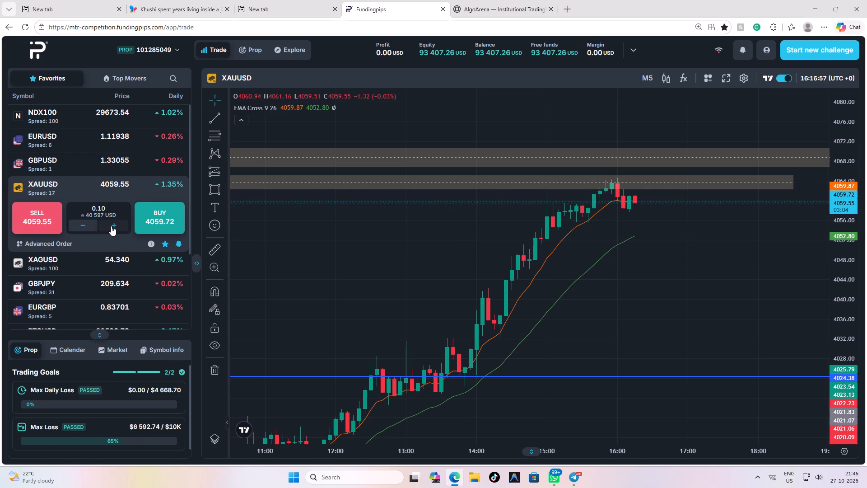
double_click(111, 226)
click(79, 229)
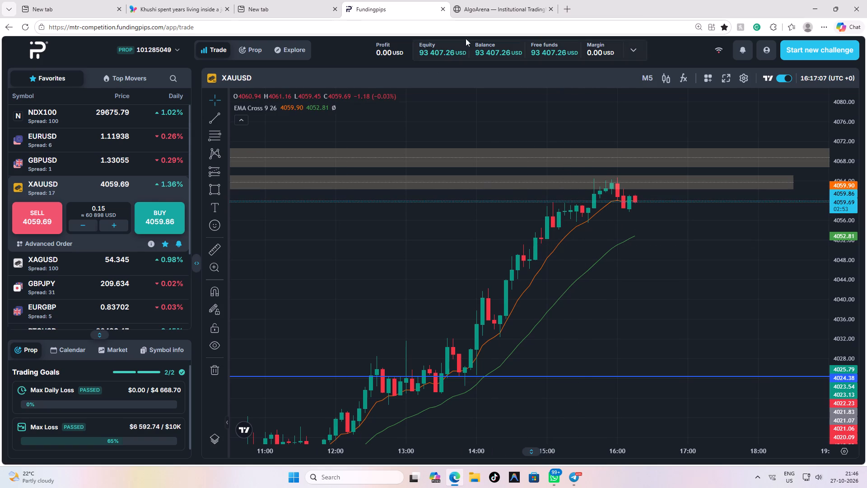
Switch to the AlgoArena tab and examine the ML Radar market cards, especially Gold, and the Microstructure Conviction Matrix.
click(483, 14)
scroll(433, 209, up, 3)
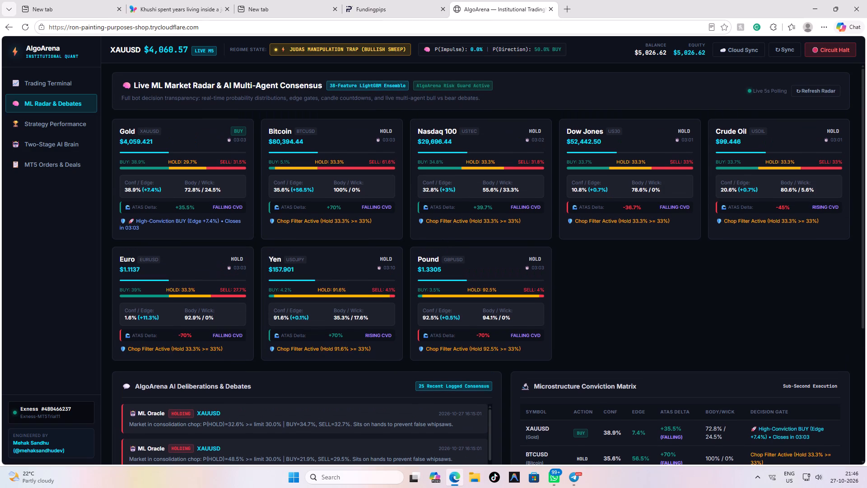
click(353, 85)
click(402, 89)
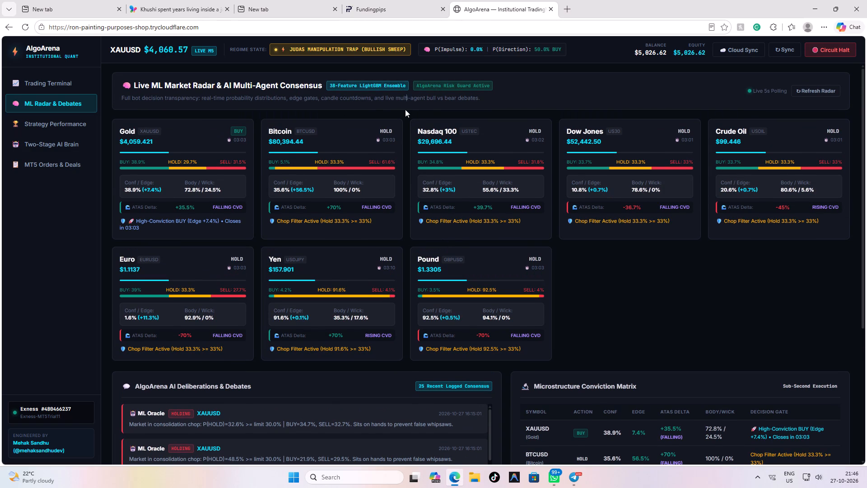
click(406, 108)
click(276, 120)
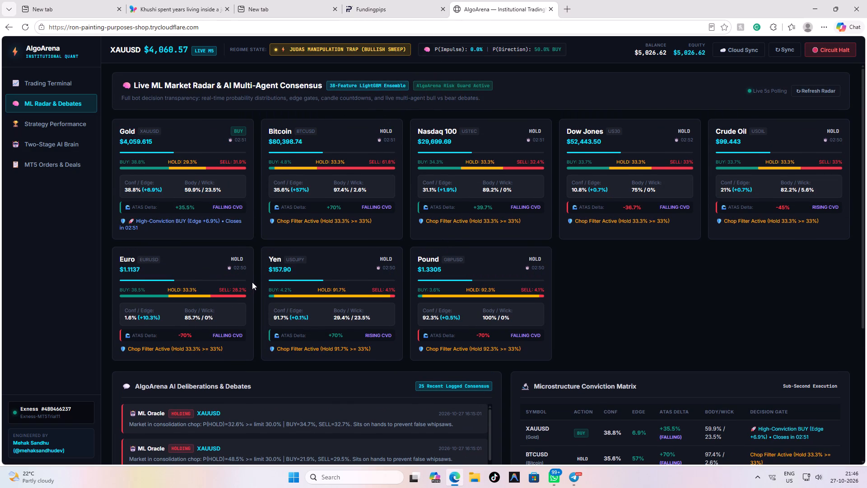
scroll(251, 285, down, 5)
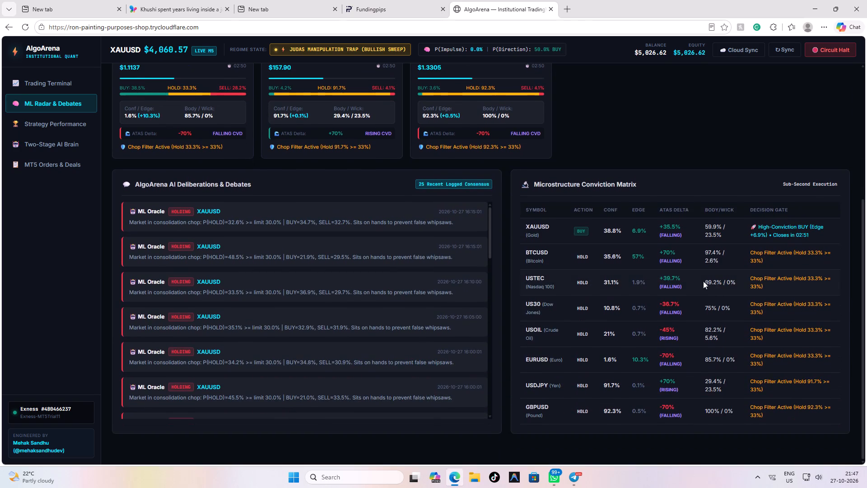
scroll(702, 281, up, 2)
scroll(471, 272, down, 3)
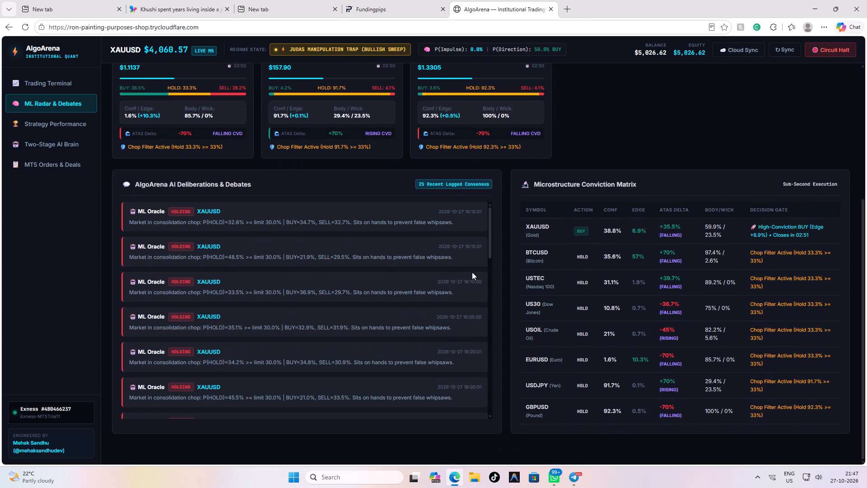
Read the AI Deliberations & Debates log through to its oldest entries and recheck the Gold card's signal.
scroll(472, 272, down, 5)
scroll(457, 283, up, 8)
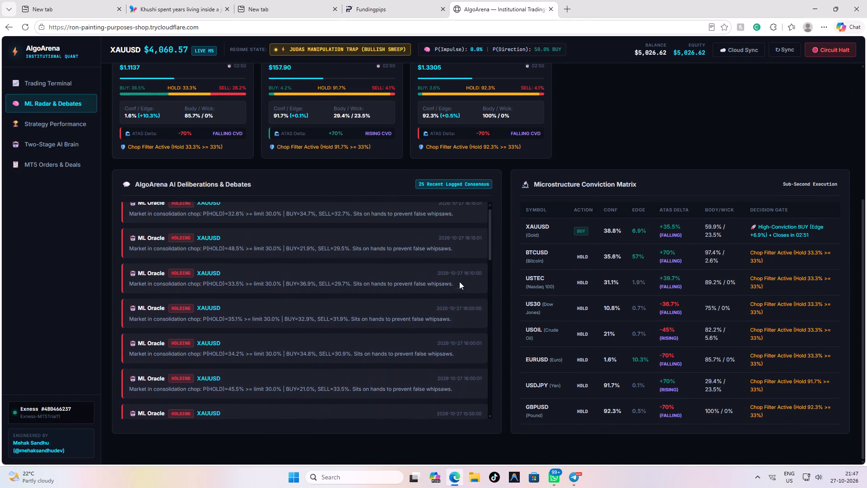
scroll(459, 282, up, 4)
scroll(463, 283, down, 20)
scroll(463, 283, down, 7)
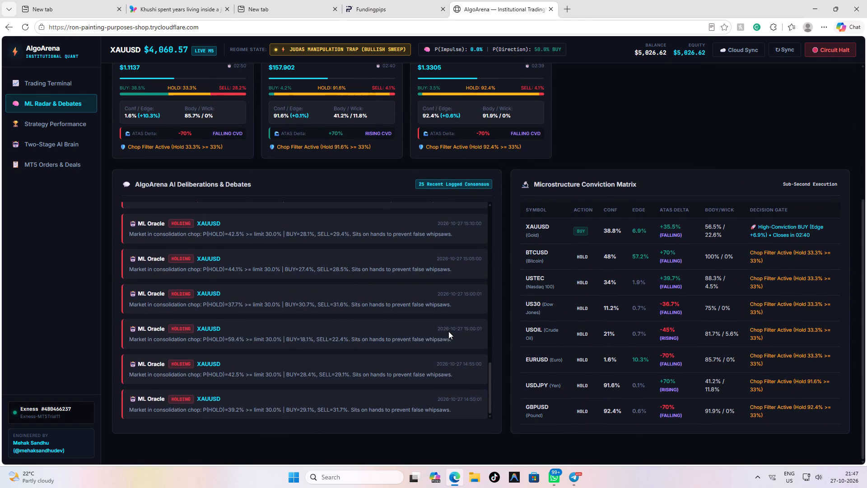
scroll(448, 331, down, 3)
scroll(448, 331, up, 20)
scroll(448, 331, up, 1)
scroll(491, 305, up, 2)
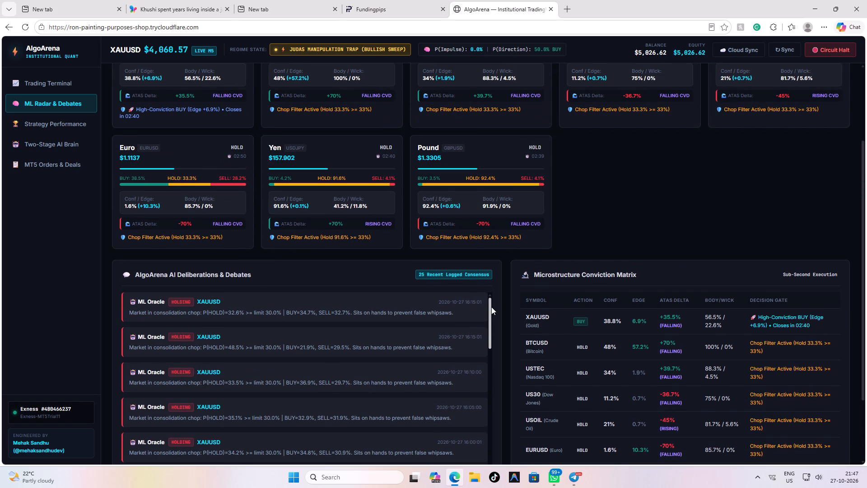
scroll(491, 307, up, 1)
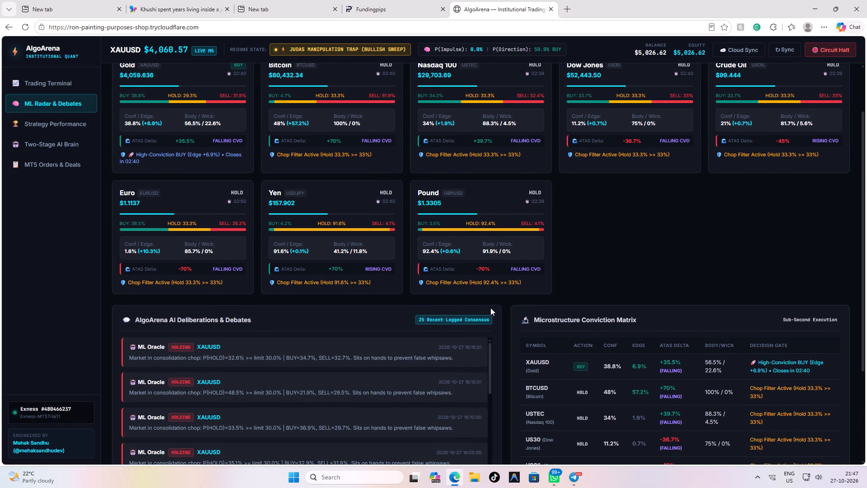
scroll(489, 308, up, 1)
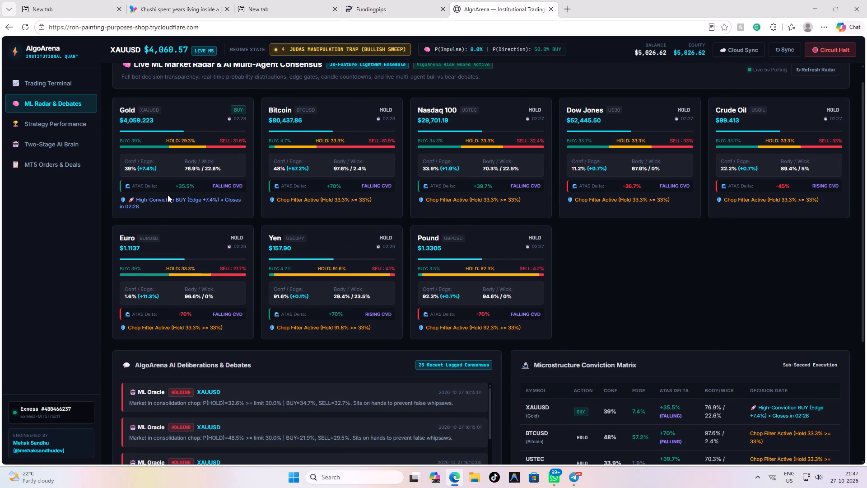
scroll(783, 248, down, 1)
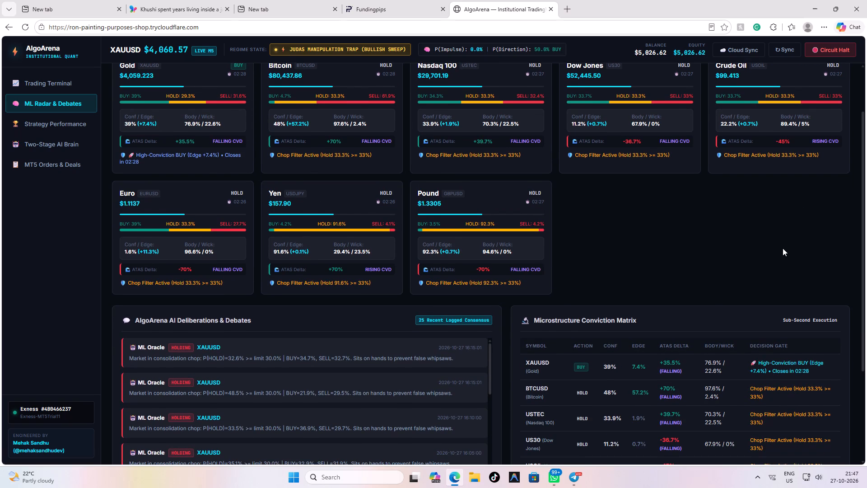
scroll(493, 165, up, 3)
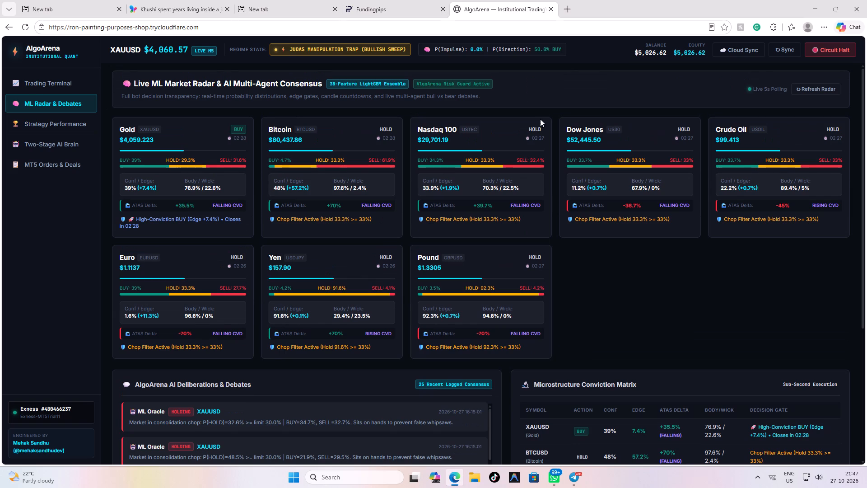
Review the Strategy Performance page, checking the 1-Year Backtest Matrix and switching back to the Exness Live Demo view.
click(60, 129)
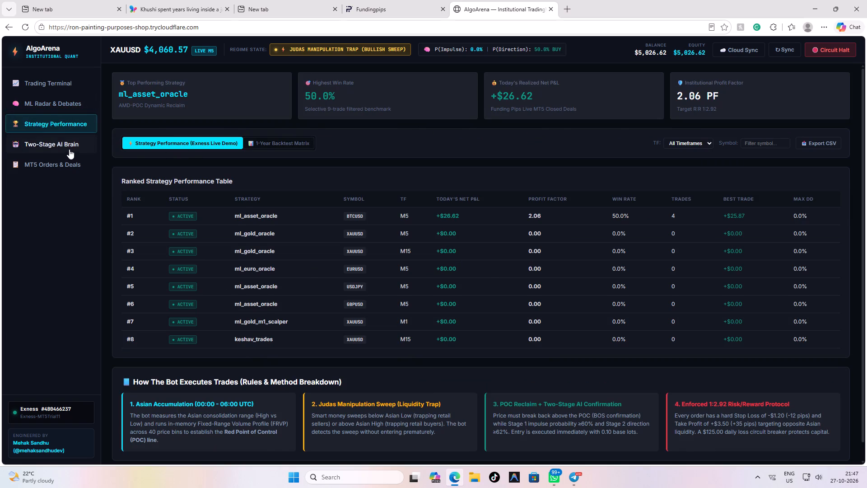
click(69, 149)
click(64, 128)
drag(321, 147, 309, 145)
click(296, 142)
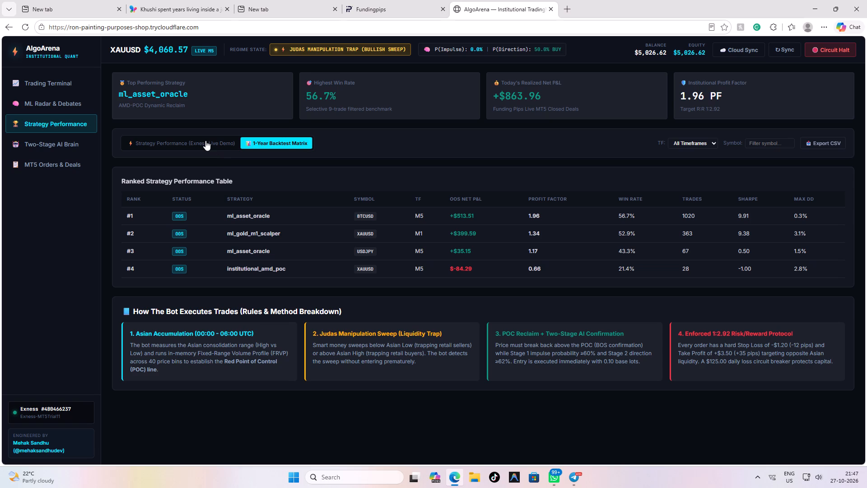
click(205, 141)
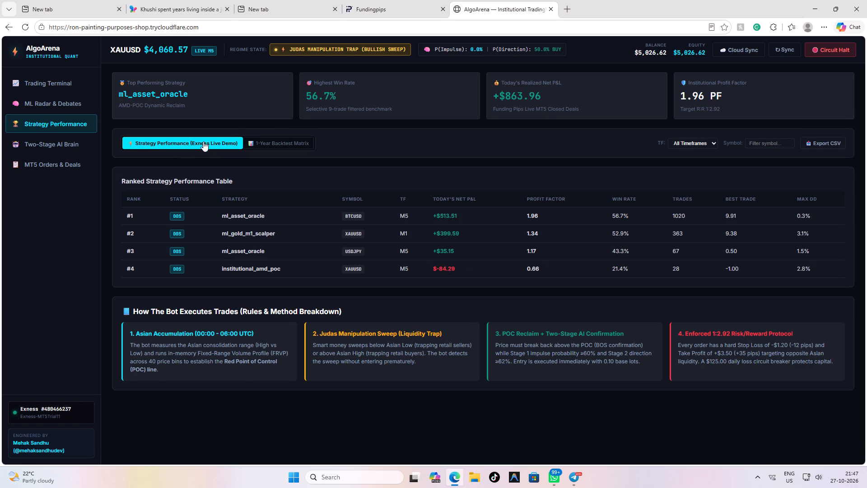
Examine the Two-Stage AI Brain page's strategy rationale and Asian accumulation diagnostics.
click(61, 144)
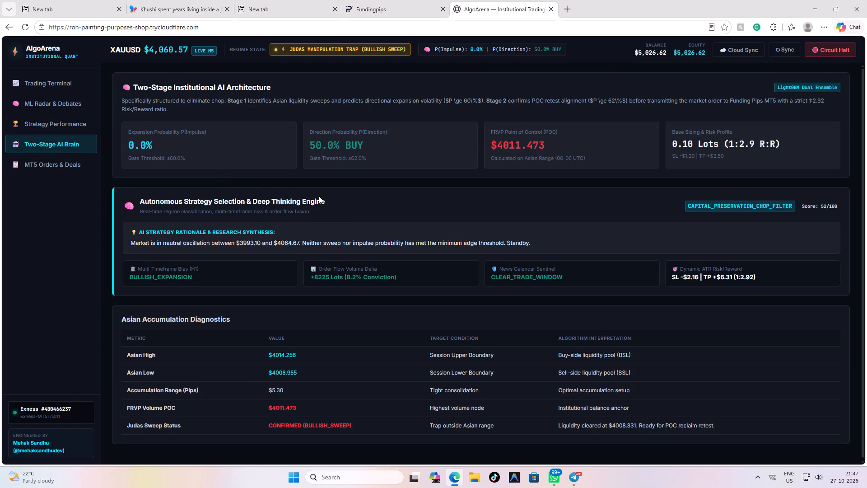
scroll(408, 218, down, 3)
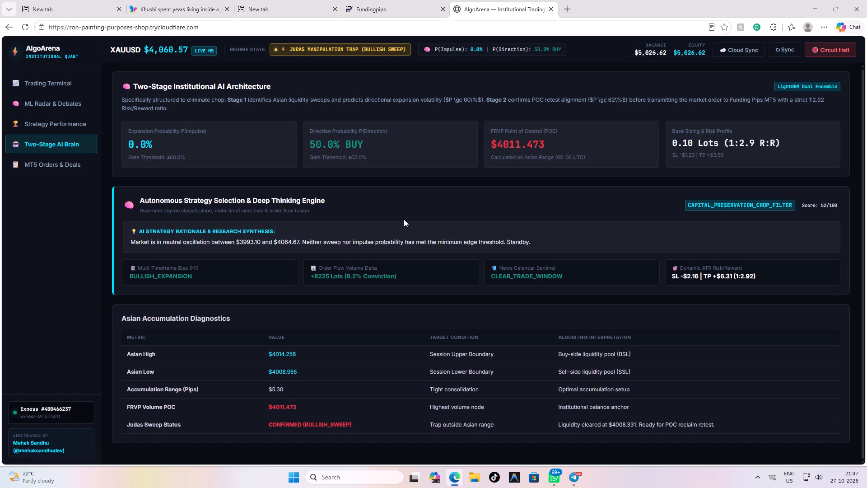
click(85, 128)
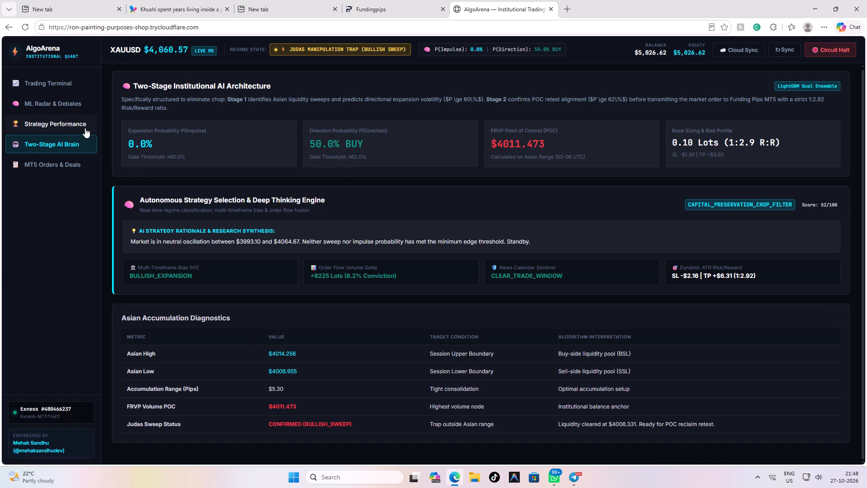
Reopen ML Radar & Debates and recheck the live market cards against the conviction matrix.
click(75, 105)
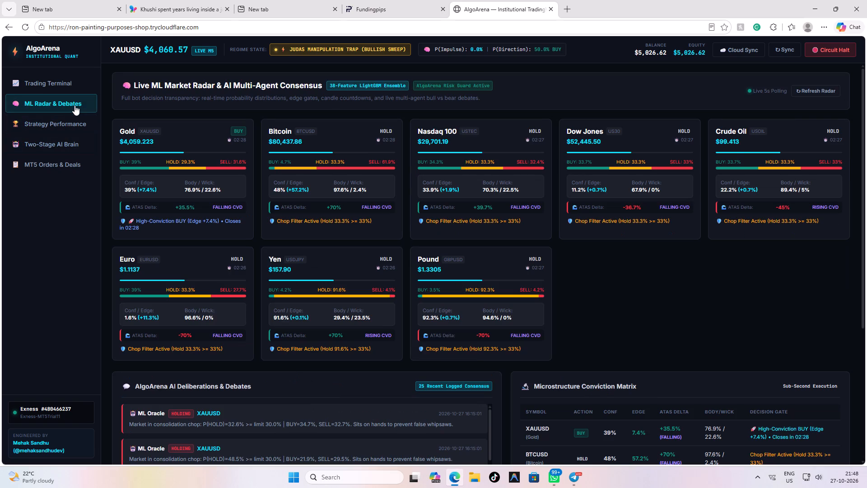
scroll(633, 291, down, 2)
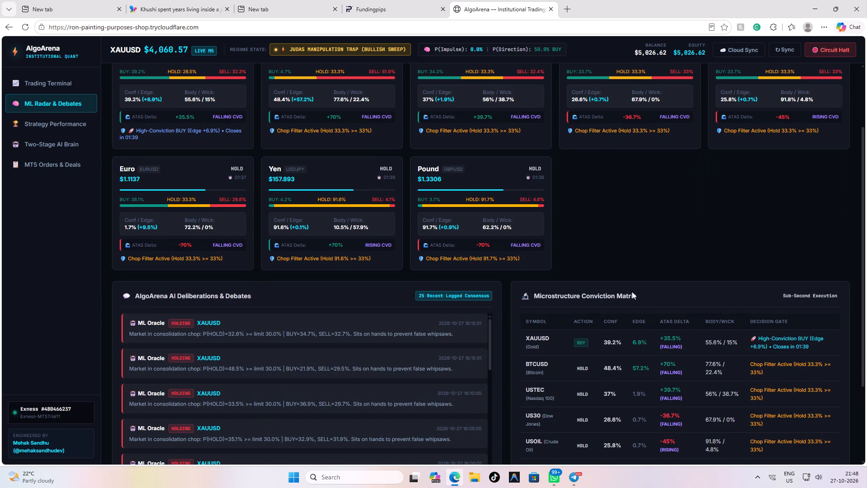
scroll(629, 291, up, 1)
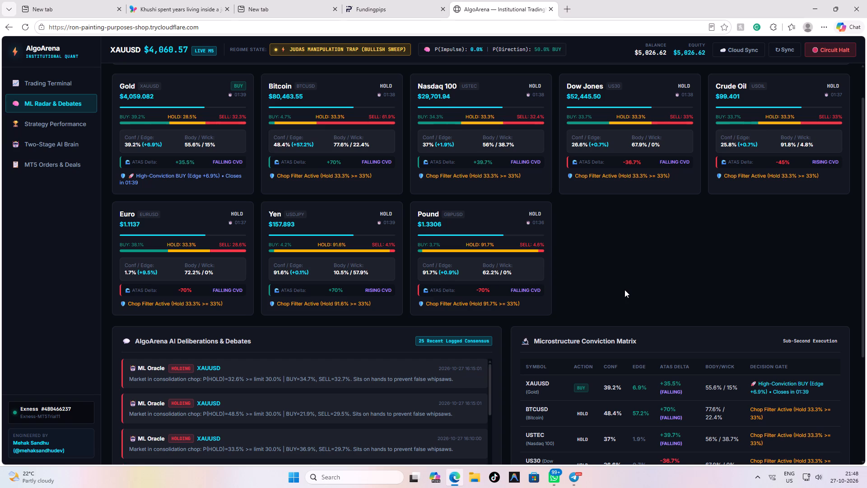
scroll(625, 290, up, 2)
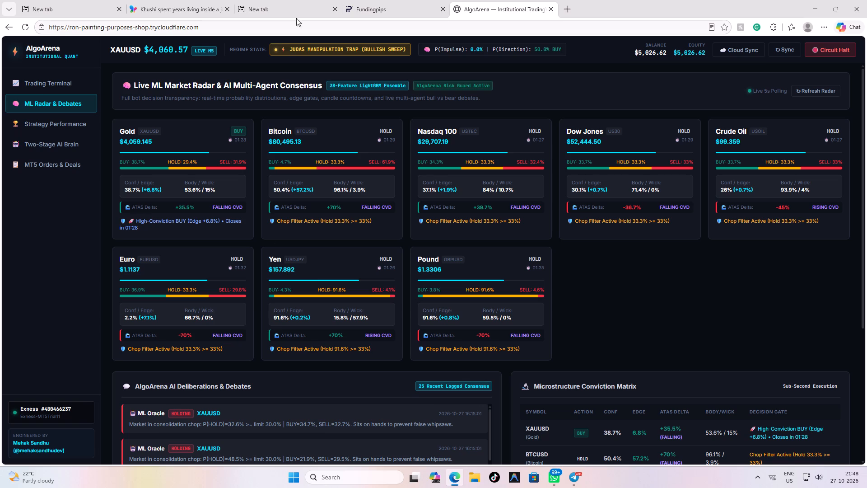
Switch to Fundingpips and open the BTCUSD chart from the favourites watchlist.
click(374, 12)
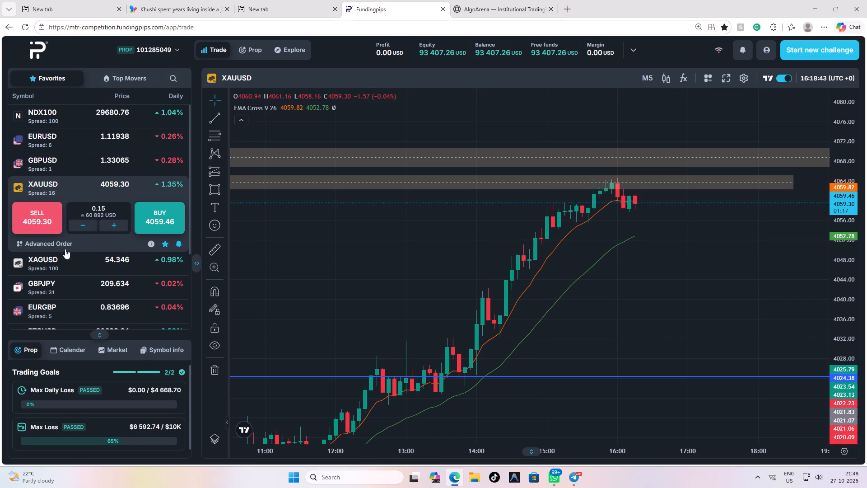
scroll(71, 227, up, 3)
scroll(71, 227, down, 4)
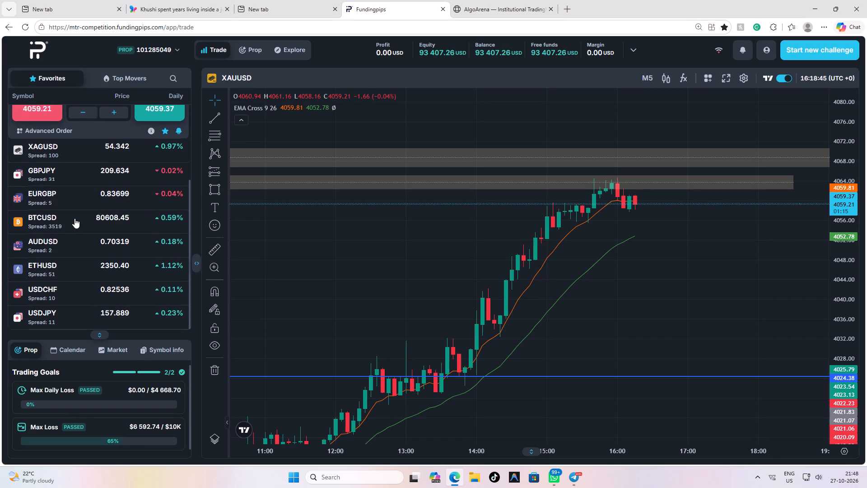
click(75, 218)
scroll(663, 221, down, 3)
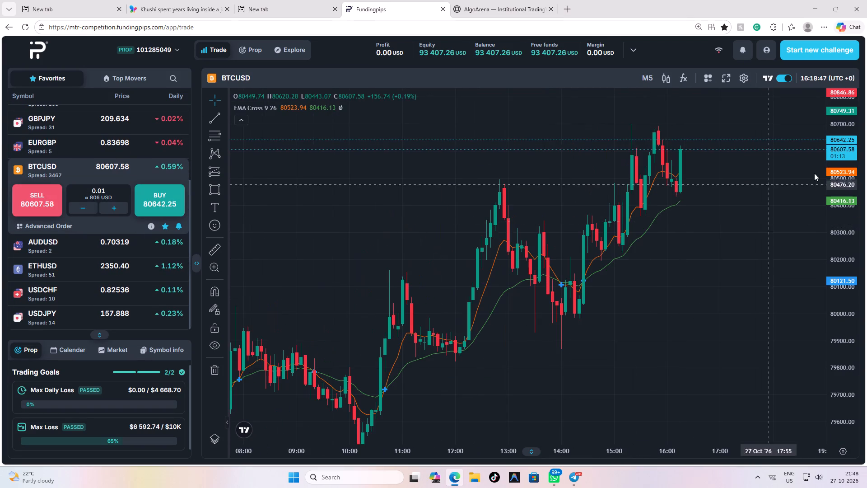
Examine BTCUSD's M5 price swings from 25 to 27 October, focusing on the 26 October peak and the latest rally.
drag(857, 145, 825, 338)
scroll(767, 294, down, 16)
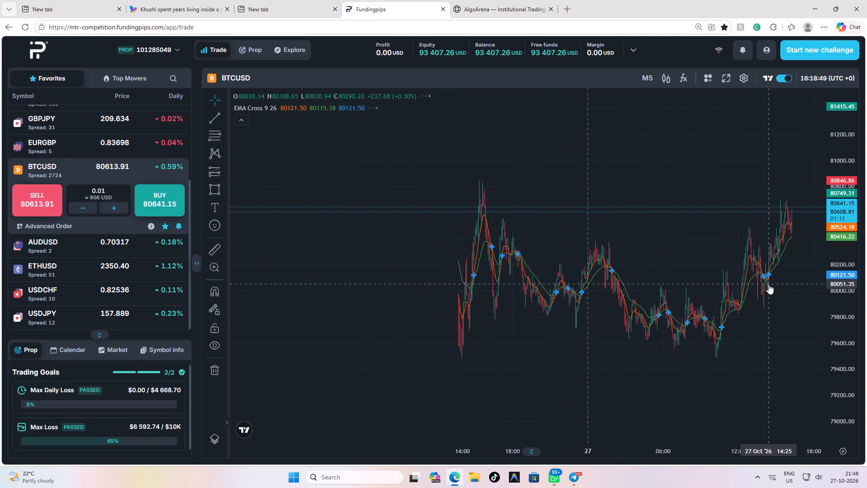
scroll(768, 296, up, 3)
scroll(735, 303, down, 3)
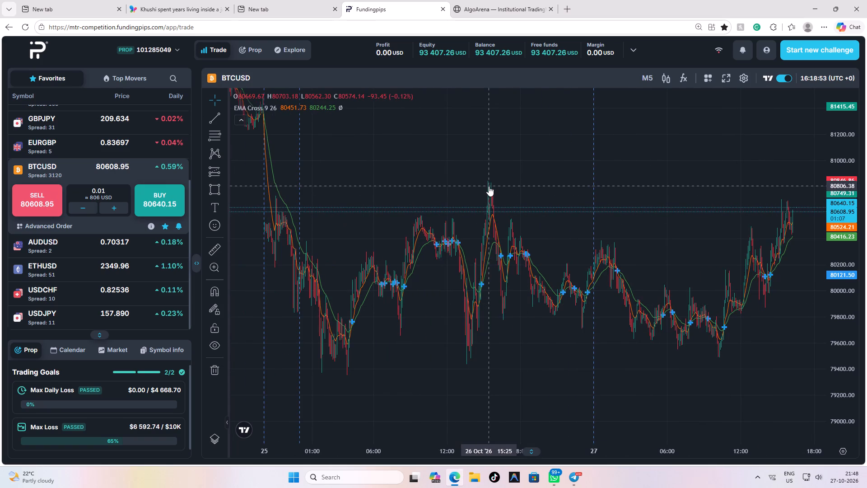
scroll(336, 183, up, 2)
drag(334, 183, 660, 276)
scroll(546, 242, up, 5)
drag(359, 244, 531, 239)
scroll(524, 239, up, 5)
drag(517, 235, 722, 225)
scroll(722, 225, down, 4)
click(730, 234)
drag(730, 234, 392, 179)
scroll(575, 164, down, 3)
drag(608, 172, 452, 152)
scroll(536, 154, down, 2)
drag(654, 167, 426, 141)
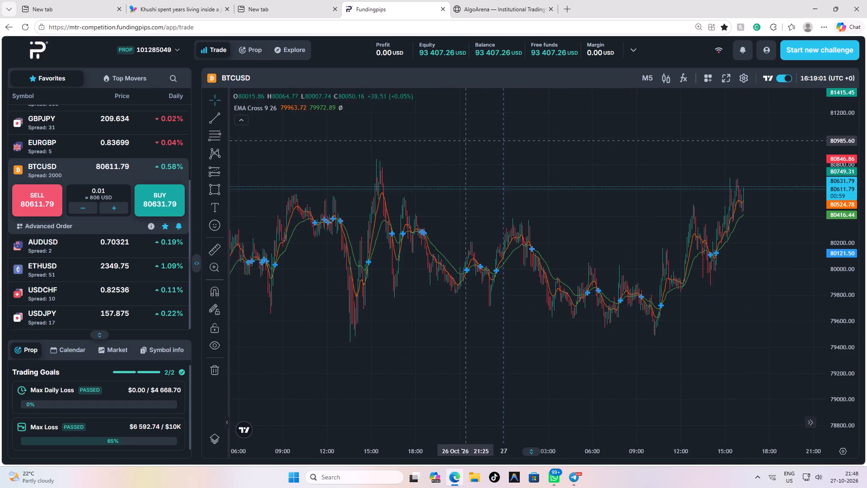
drag(498, 141, 521, 168)
drag(409, 178, 551, 186)
Draw a rectangle zone over BTCUSD's 26 October 15:20 peak, spanning about 80,749 to 80,837.
click(213, 185)
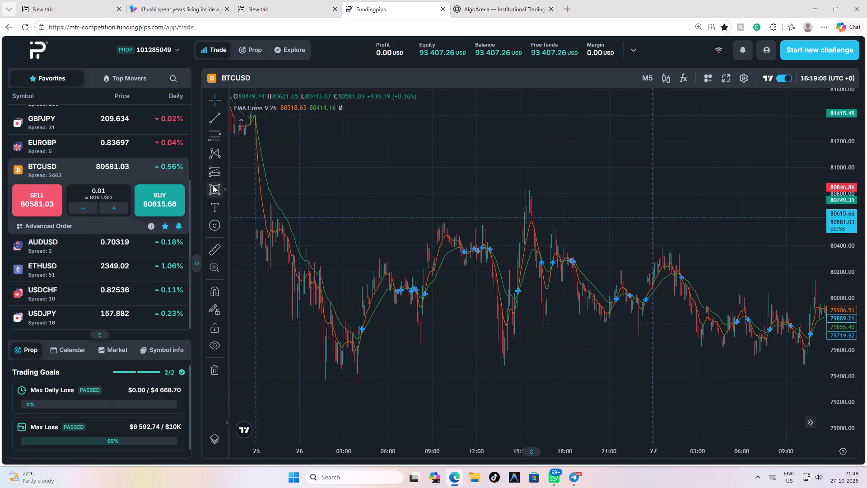
drag(526, 189, 543, 210)
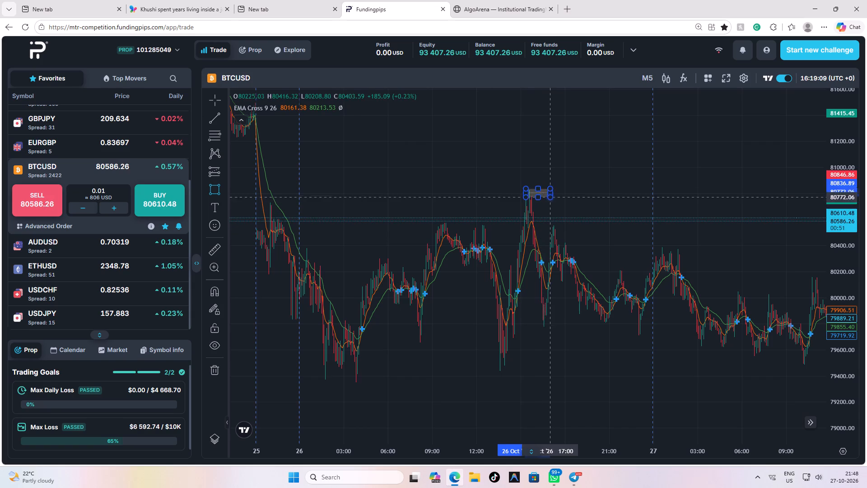
click(545, 207)
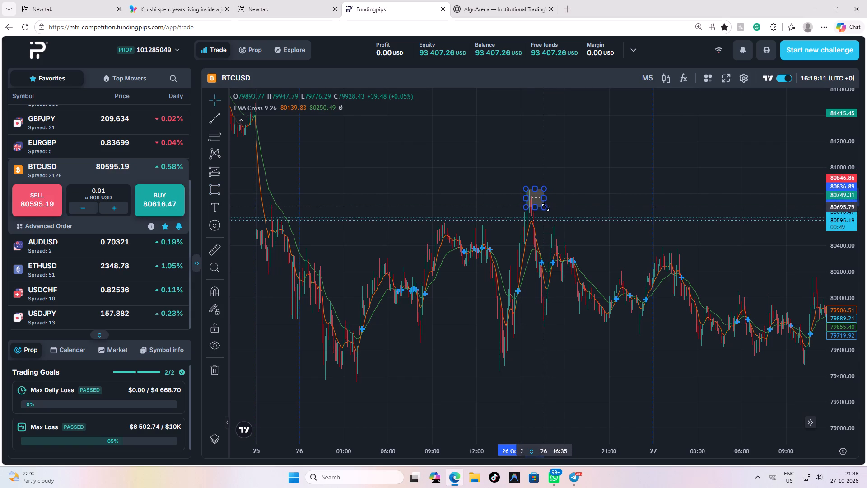
scroll(550, 189, up, 9)
drag(416, 203, 735, 273)
scroll(622, 255, up, 5)
drag(494, 251, 592, 213)
drag(365, 251, 366, 243)
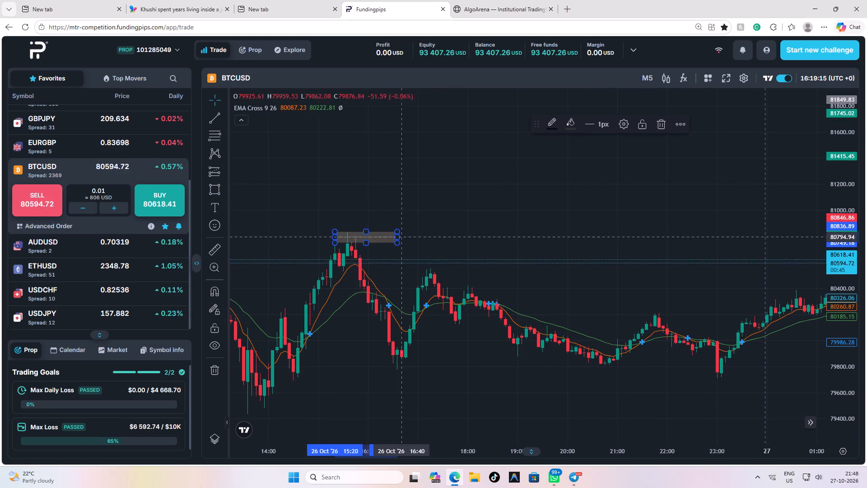
Extend the BTCUSD peak zone forward in time past the latest candles, ending in the evening of 27 October.
drag(398, 238, 787, 255)
drag(665, 282, 254, 243)
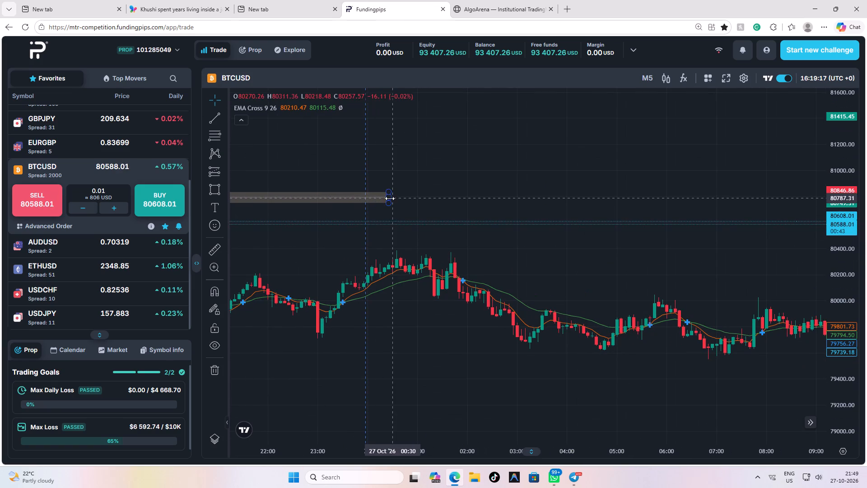
drag(388, 198, 613, 204)
scroll(609, 204, down, 14)
drag(771, 274, 461, 260)
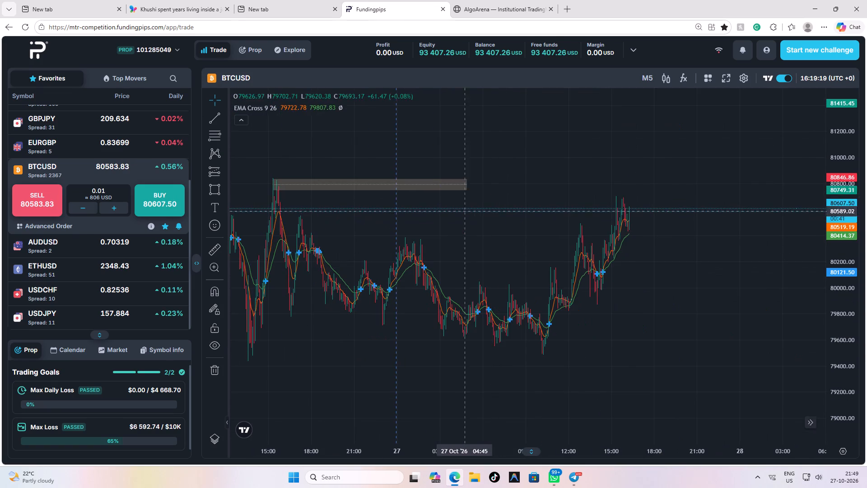
drag(467, 184, 866, 193)
click(771, 228)
drag(709, 218, 552, 217)
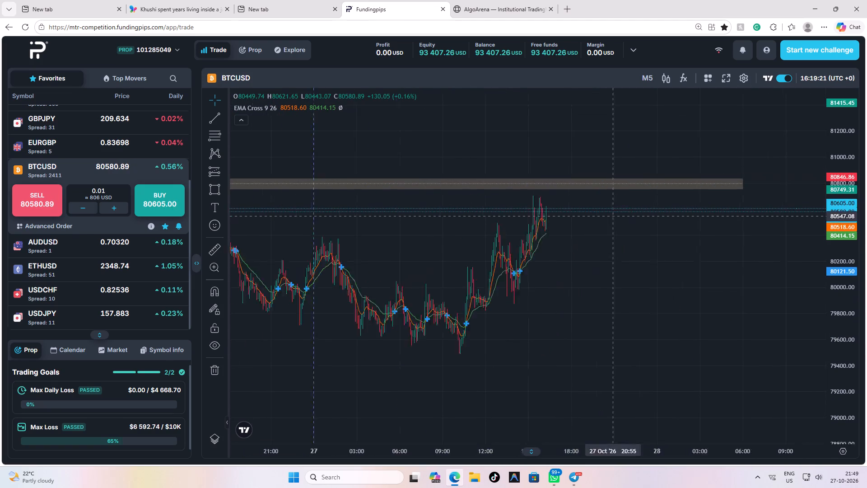
drag(552, 217, 515, 214)
drag(646, 183, 512, 190)
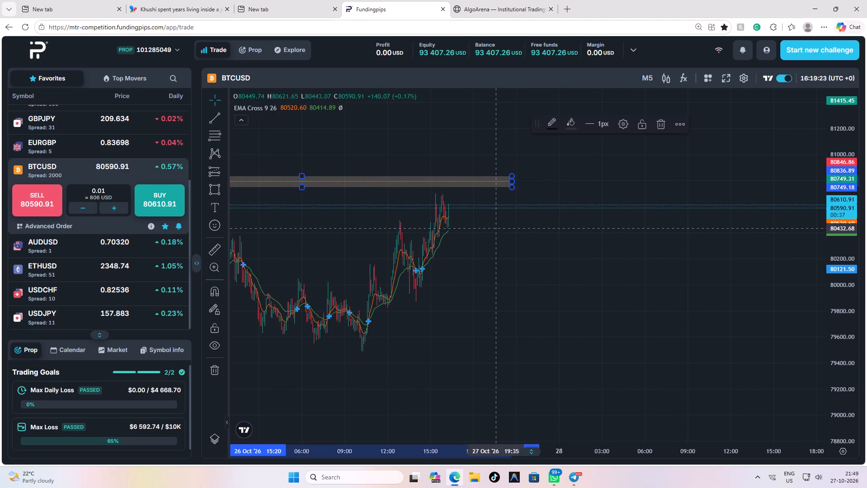
scroll(496, 229, up, 1)
scroll(496, 229, down, 3)
click(650, 235)
scroll(639, 231, down, 10)
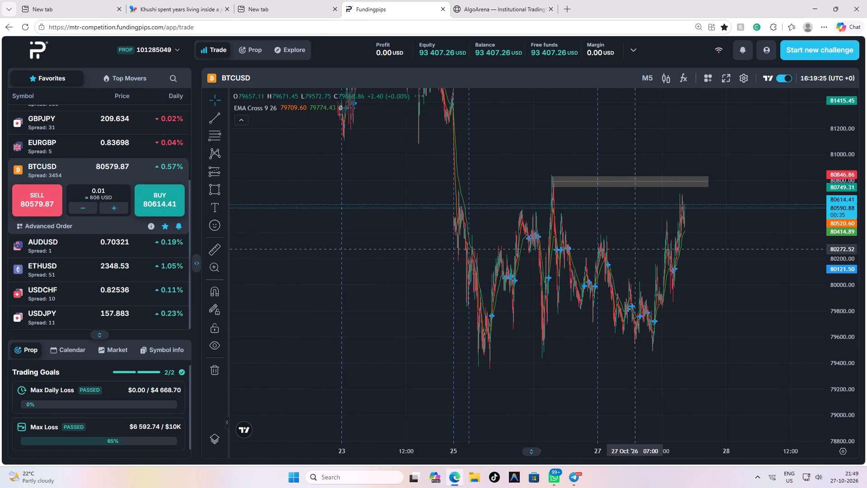
scroll(642, 253, up, 3)
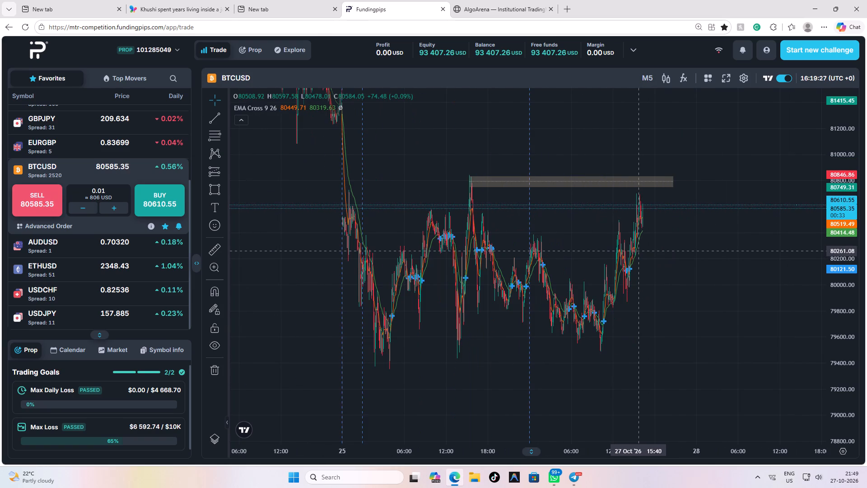
Switch to AlgoArena and read the AI Deliberations & Debates log back to the 15:00 entries of 27 October.
click(475, 0)
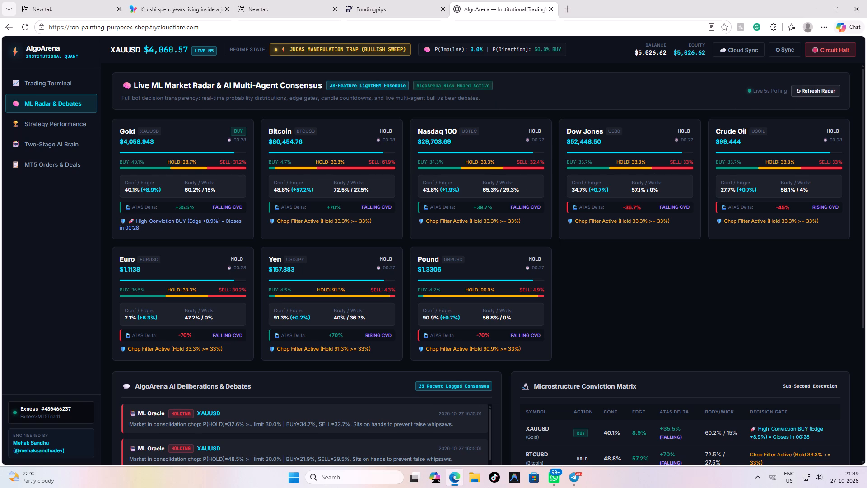
scroll(740, 104, down, 2)
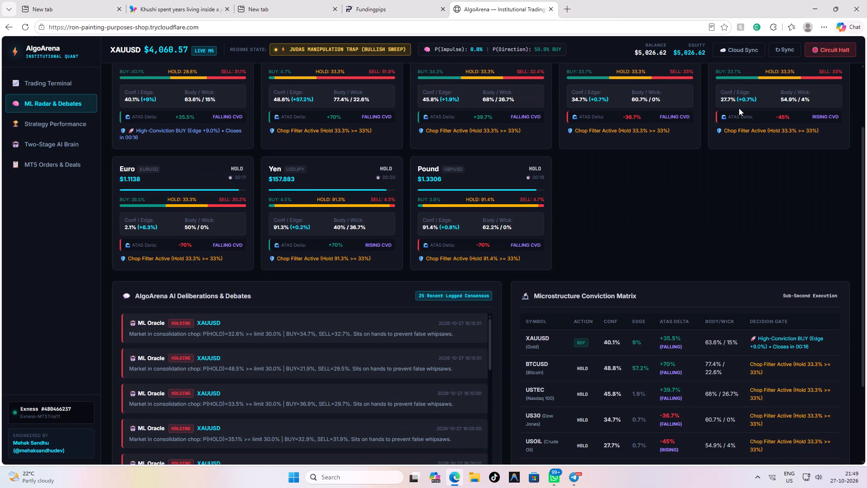
scroll(409, 358, down, 11)
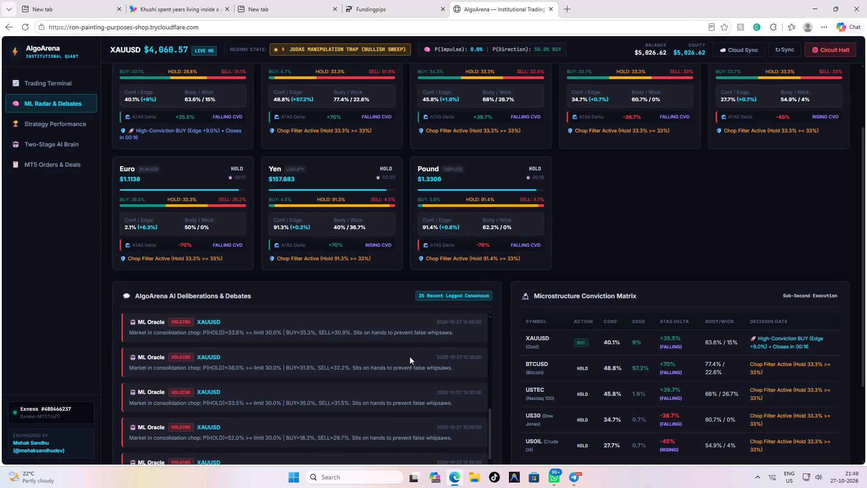
scroll(410, 357, down, 5)
scroll(411, 356, up, 2)
scroll(412, 352, down, 1)
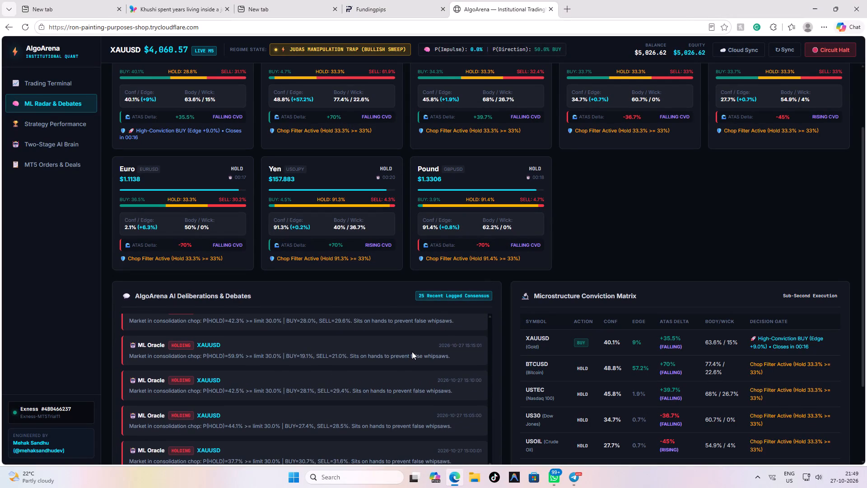
scroll(412, 352, down, 5)
scroll(412, 352, up, 5)
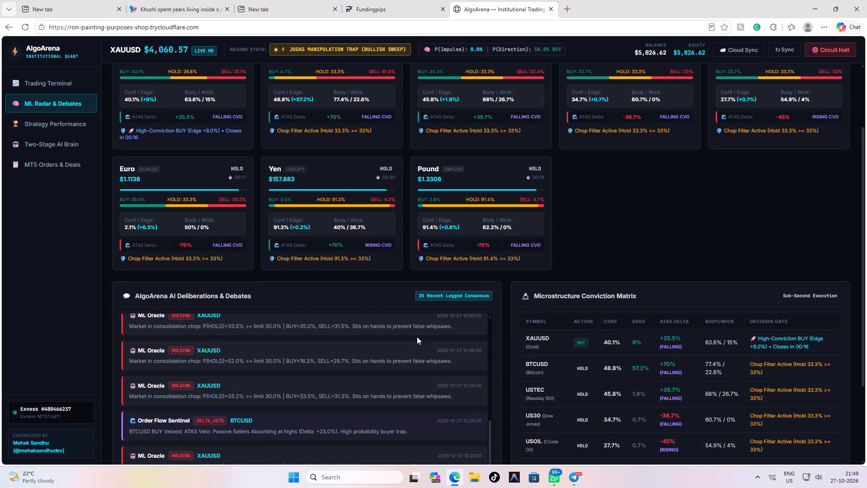
Compare the full Microstructure Conviction Matrix with the debates log and the live market cards across the candle close.
scroll(611, 223, down, 2)
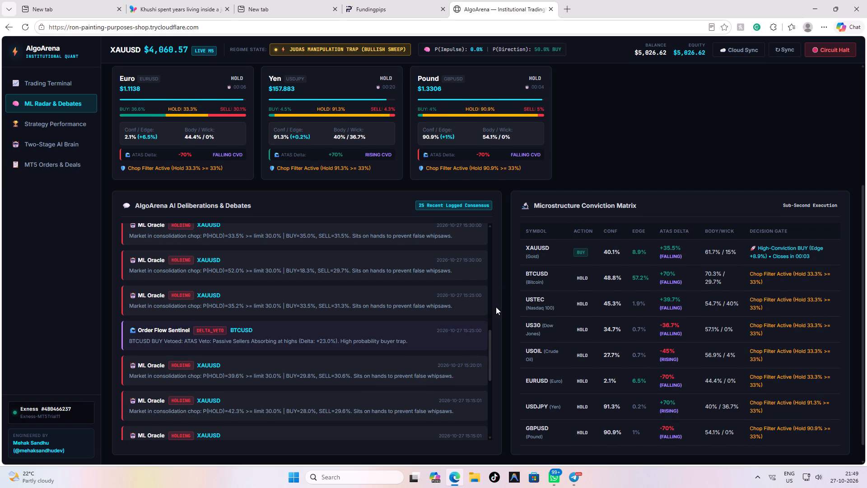
scroll(496, 307, down, 1)
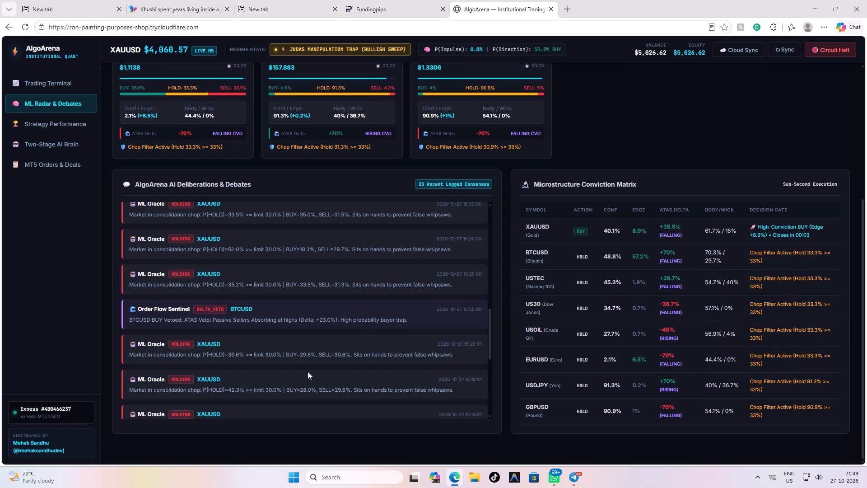
scroll(303, 381, down, 17)
scroll(310, 370, up, 5)
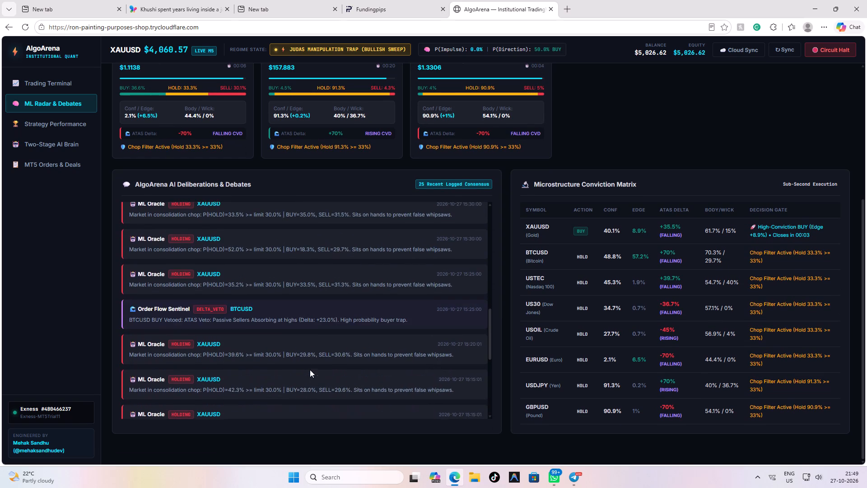
scroll(310, 370, up, 3)
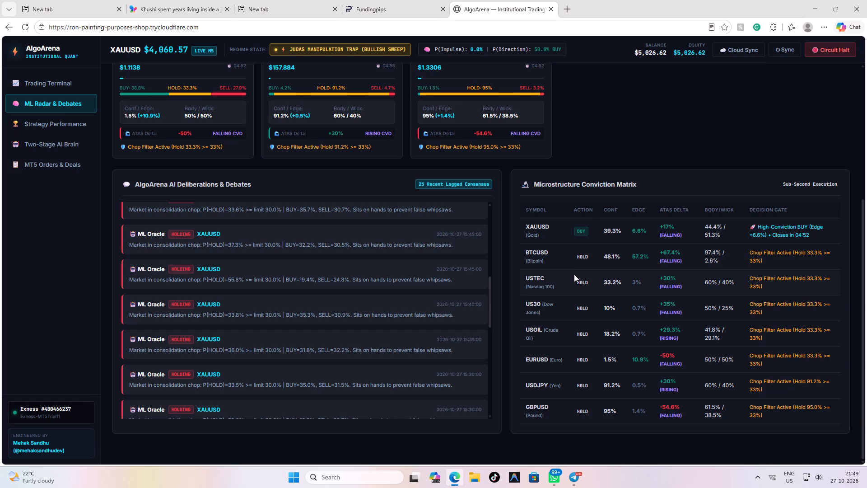
scroll(574, 274, up, 6)
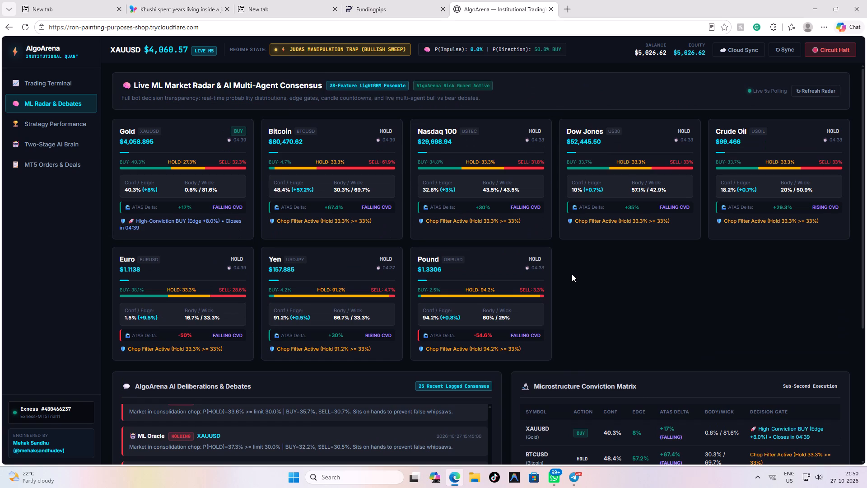
Switch back to Fundingpips and reopen the XAUUSD chart from the favourites watchlist.
click(407, 6)
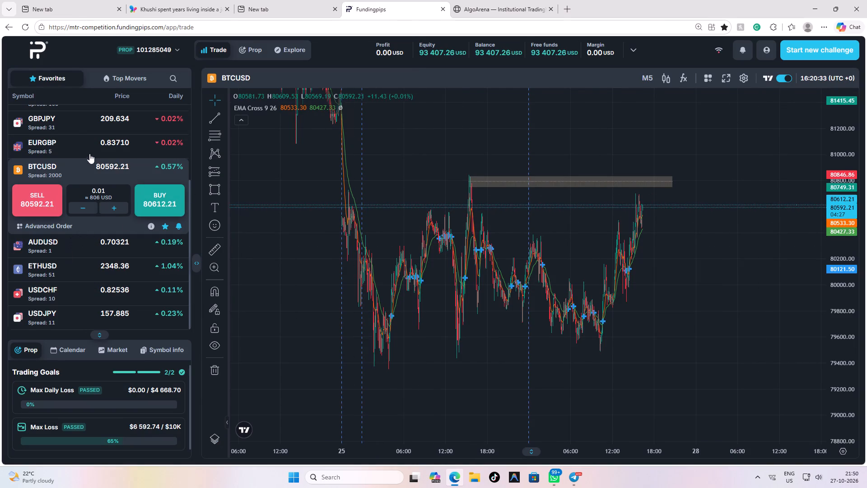
scroll(82, 138, up, 2)
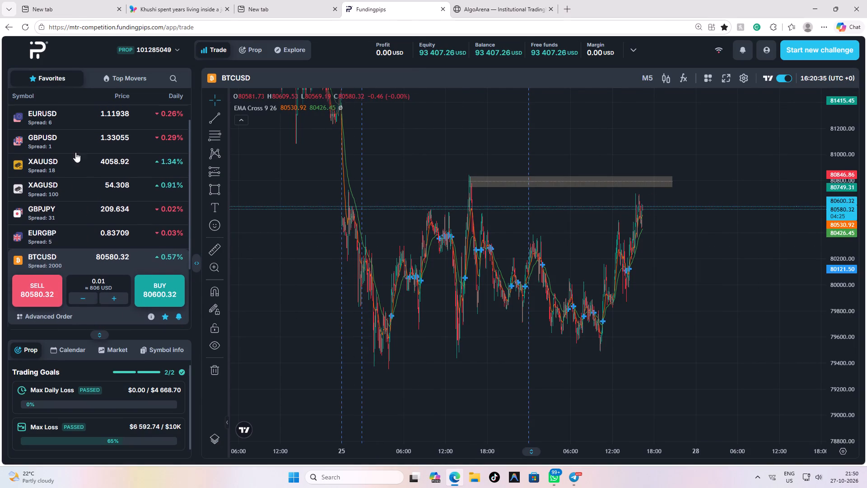
click(75, 170)
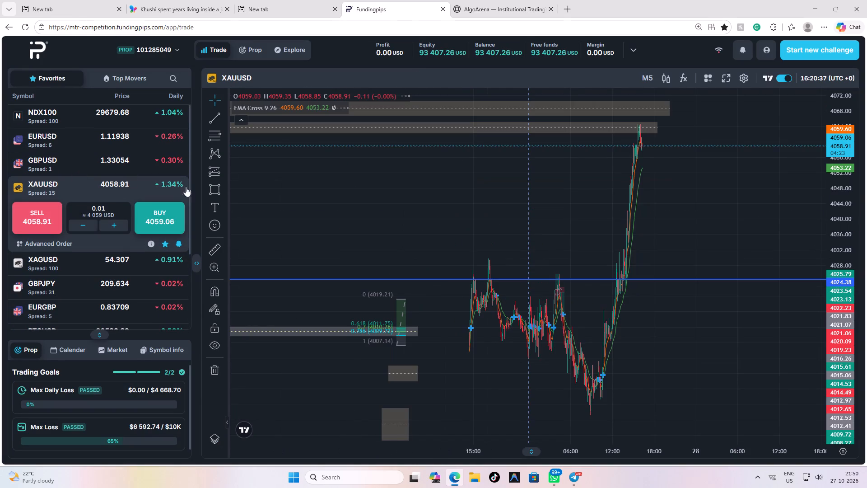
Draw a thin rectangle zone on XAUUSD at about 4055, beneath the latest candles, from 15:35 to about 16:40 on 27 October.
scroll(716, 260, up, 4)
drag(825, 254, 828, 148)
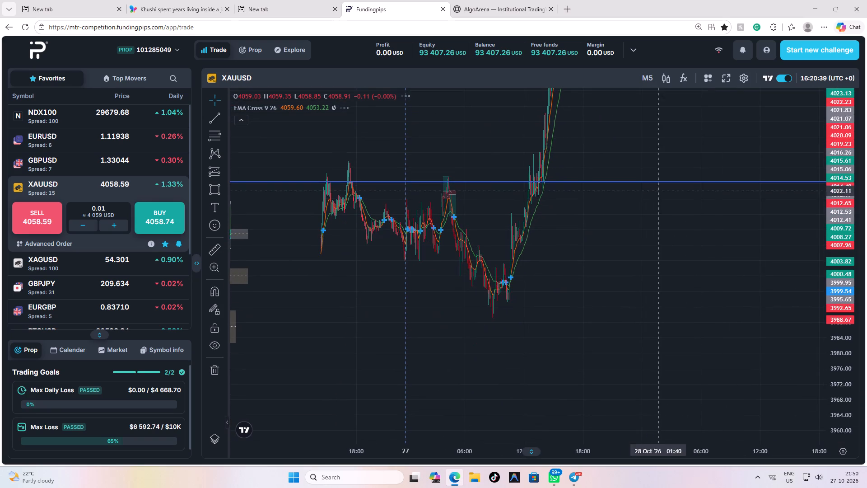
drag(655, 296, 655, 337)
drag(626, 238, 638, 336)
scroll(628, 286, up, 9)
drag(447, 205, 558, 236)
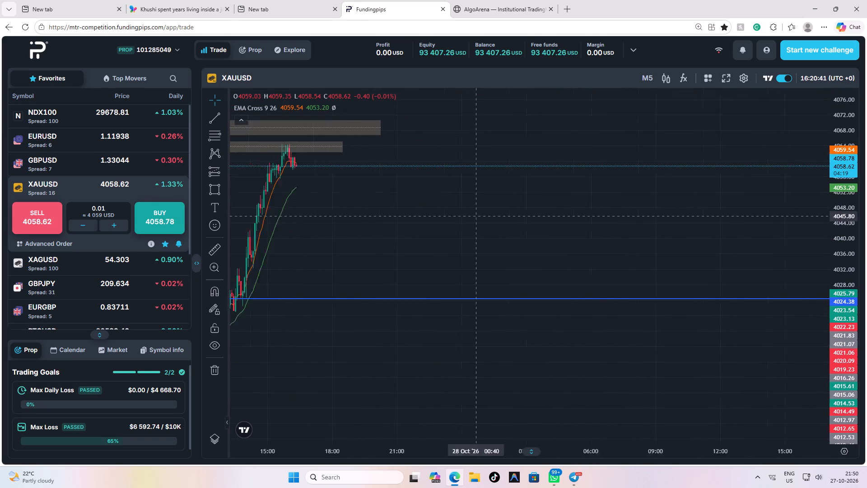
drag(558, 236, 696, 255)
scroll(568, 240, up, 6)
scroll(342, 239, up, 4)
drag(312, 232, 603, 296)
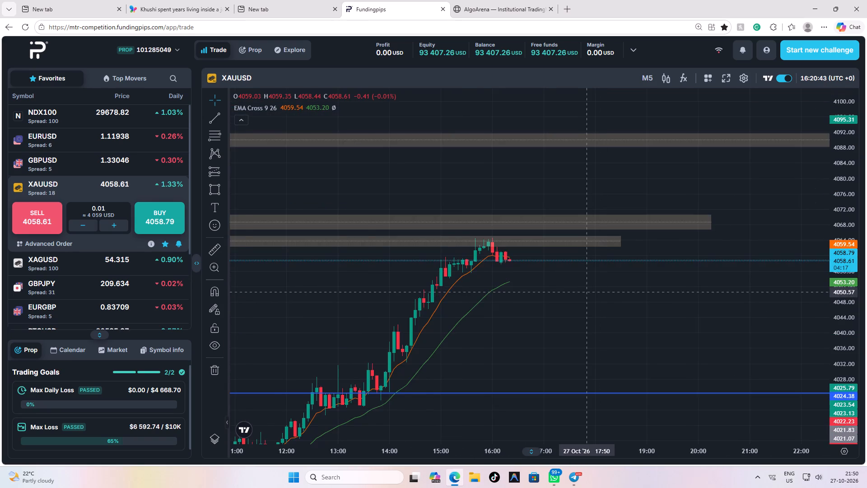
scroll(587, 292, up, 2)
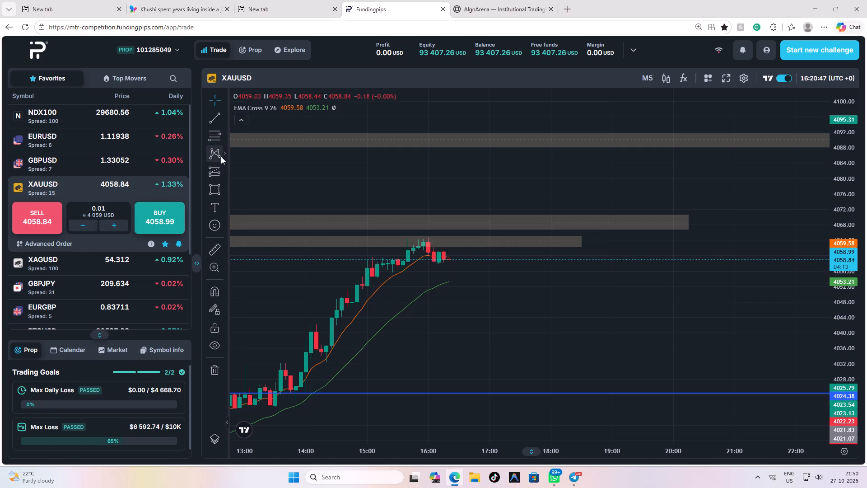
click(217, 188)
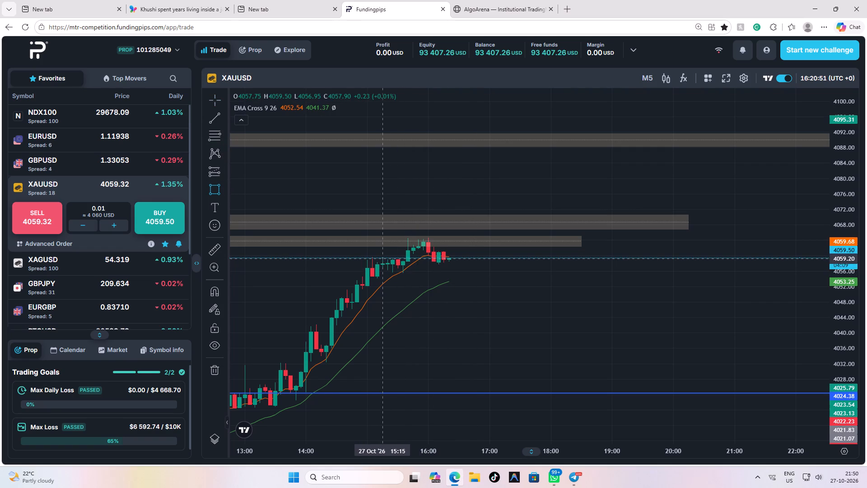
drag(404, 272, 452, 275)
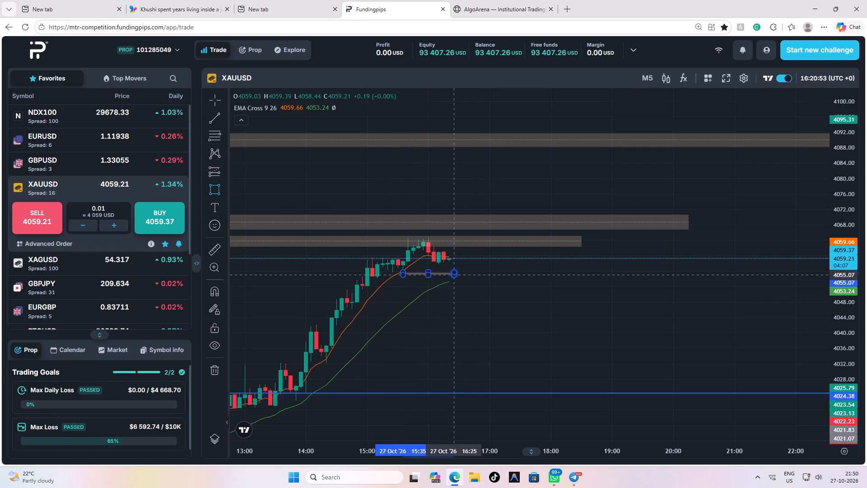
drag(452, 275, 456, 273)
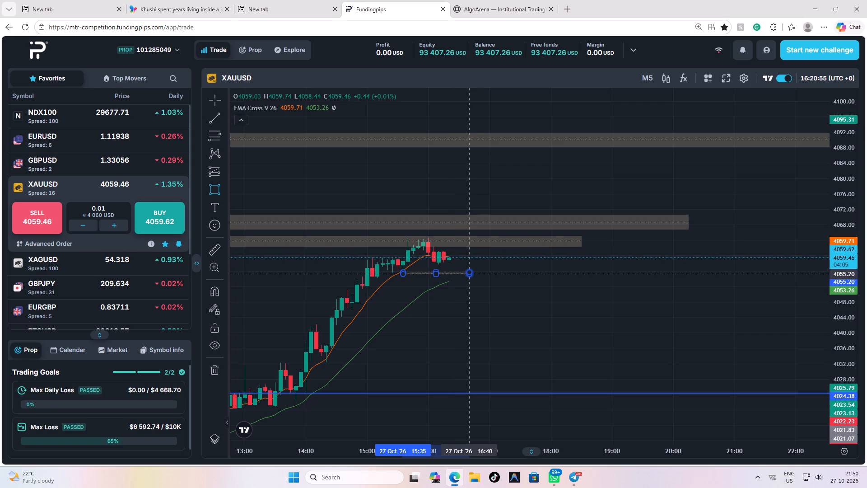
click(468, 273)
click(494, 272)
Review XAUUSD's latest candles against the marked zones and switch the chart interval to M15.
scroll(469, 285, up, 4)
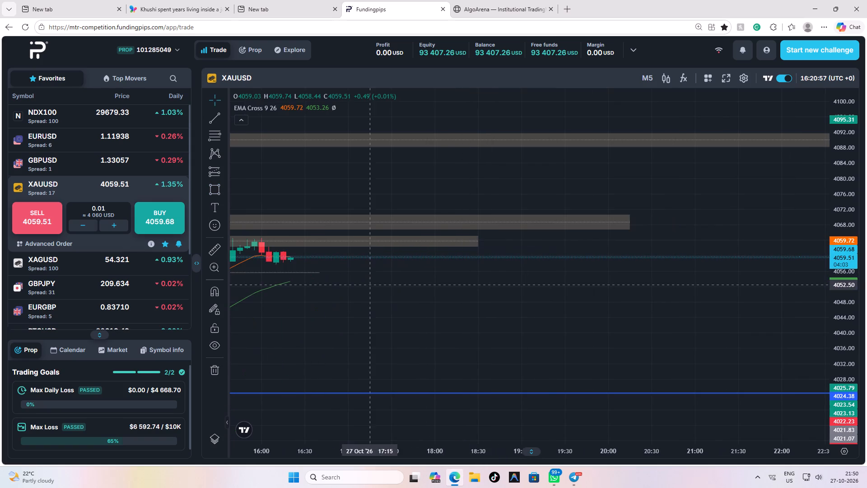
drag(372, 285, 647, 304)
drag(847, 355, 866, 164)
scroll(572, 352, up, 4)
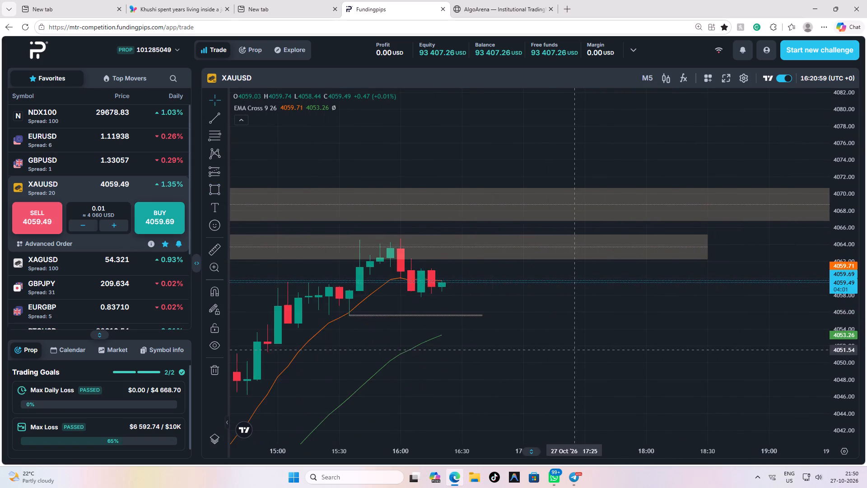
drag(556, 347, 648, 282)
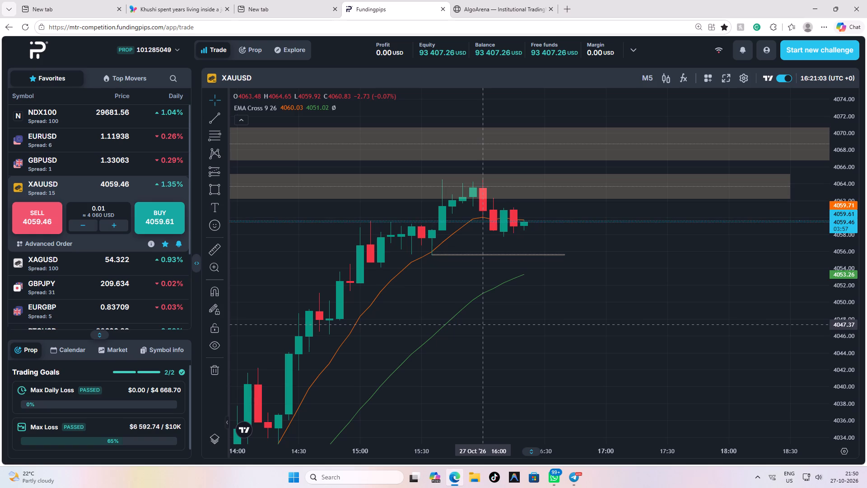
scroll(480, 324, down, 1)
click(650, 80)
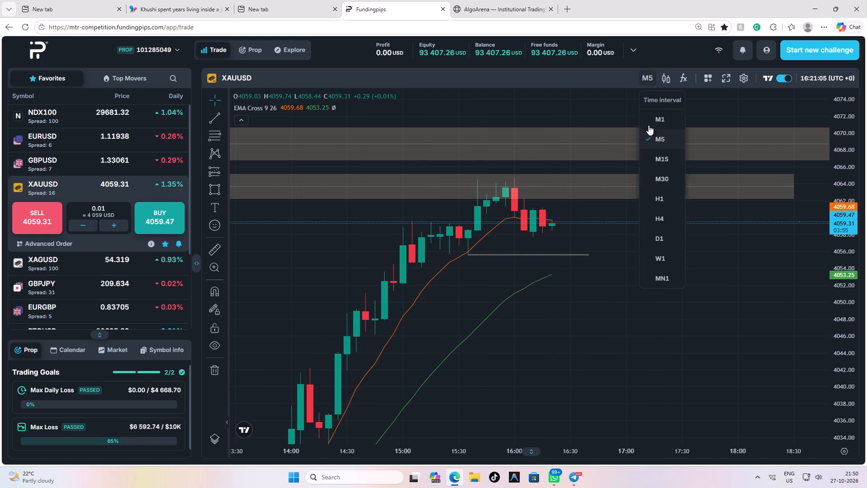
click(650, 160)
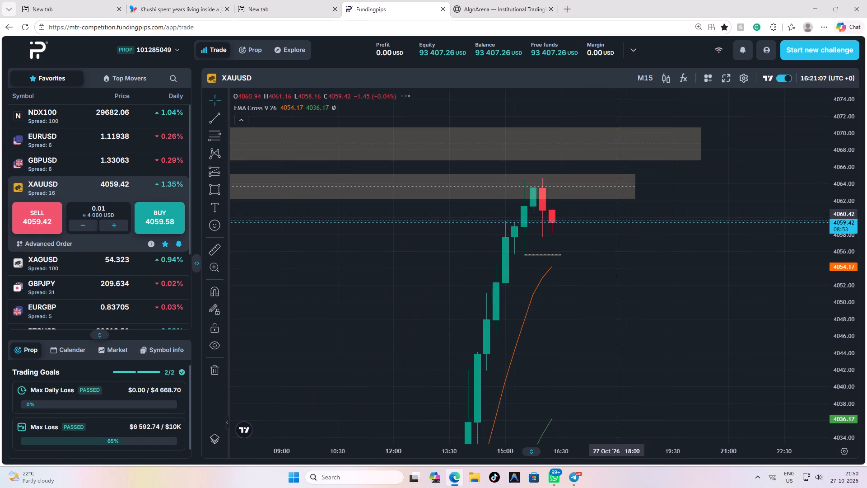
Examine XAUUSD's 27 October rally on M15 against the zones above price and the horizontal line at 4024.38.
drag(863, 181, 856, 254)
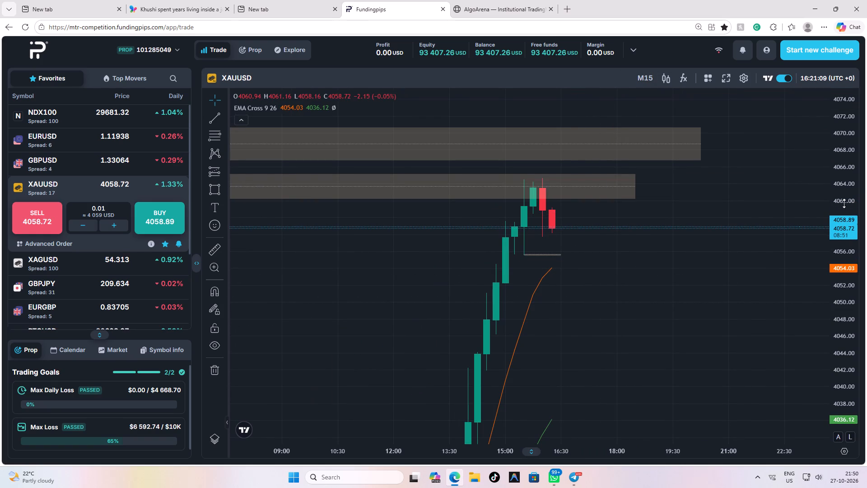
drag(844, 204, 832, 312)
drag(715, 258, 718, 237)
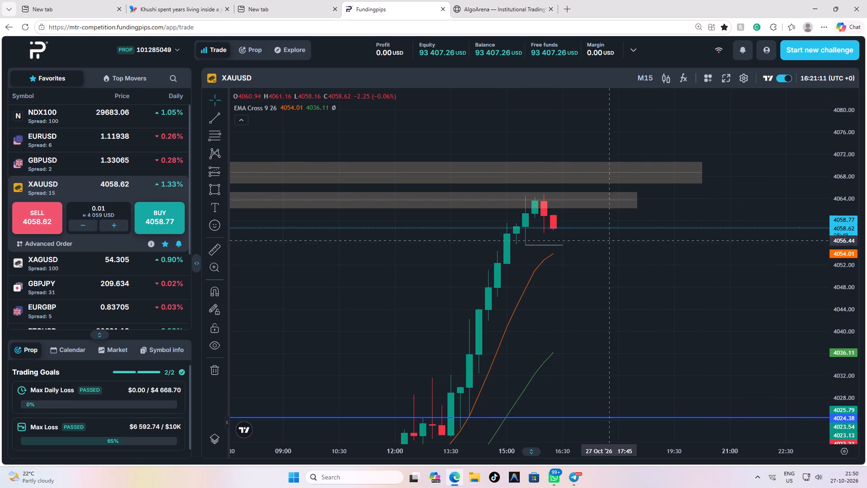
drag(845, 161, 821, 270)
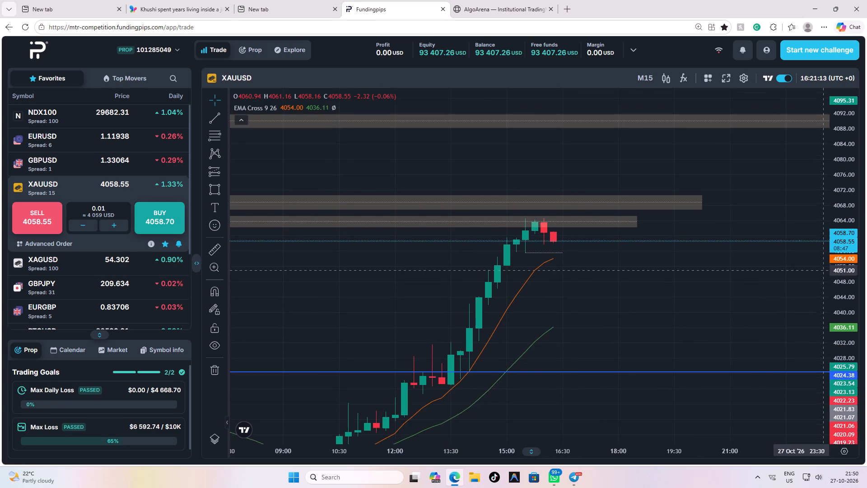
scroll(765, 268, down, 5)
drag(746, 269, 703, 170)
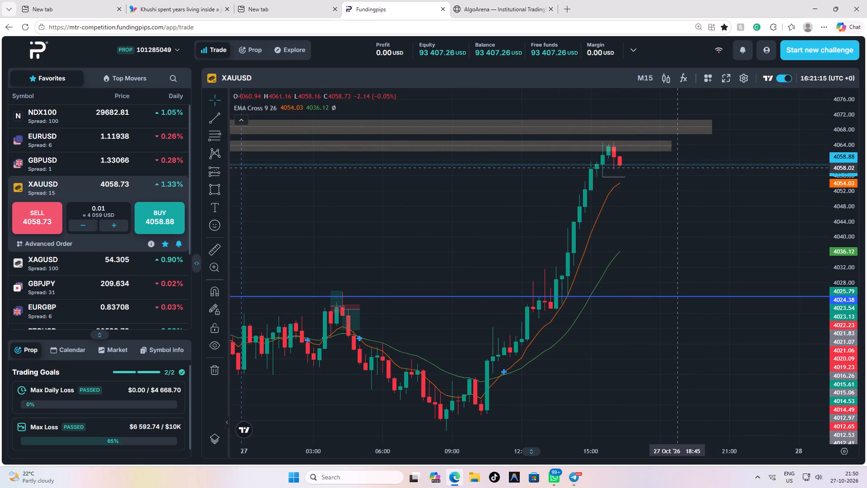
scroll(755, 201, up, 4)
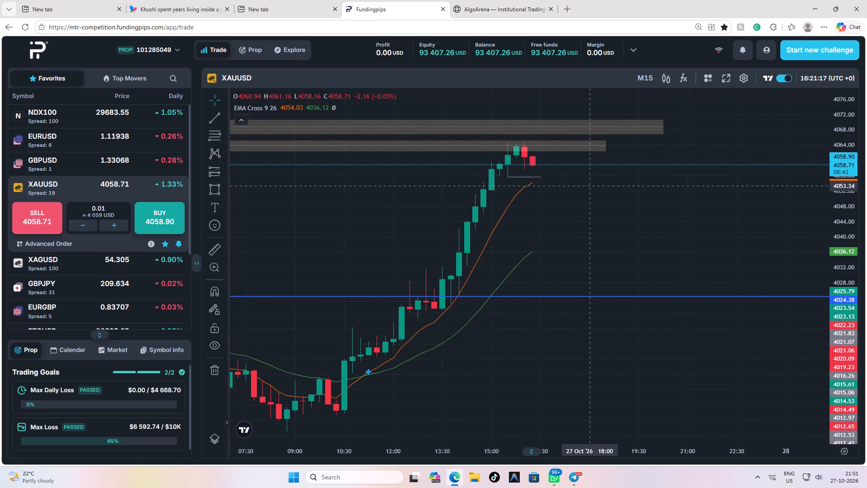
drag(846, 211, 842, 58)
drag(583, 157, 624, 258)
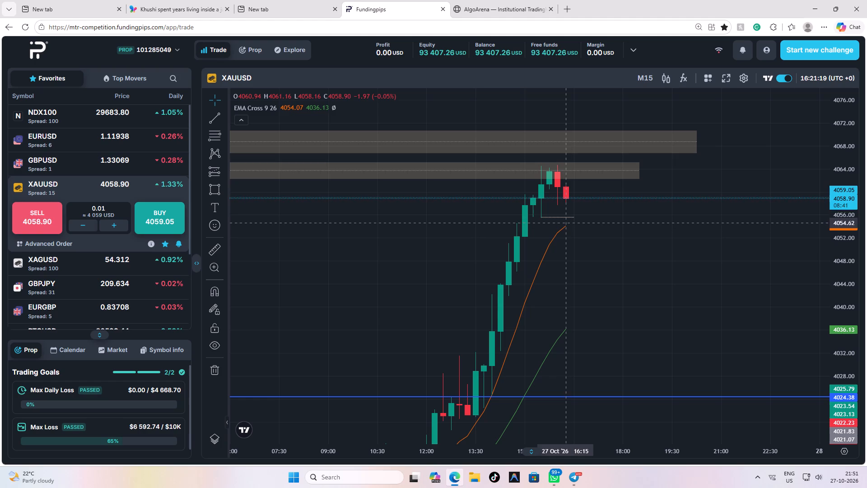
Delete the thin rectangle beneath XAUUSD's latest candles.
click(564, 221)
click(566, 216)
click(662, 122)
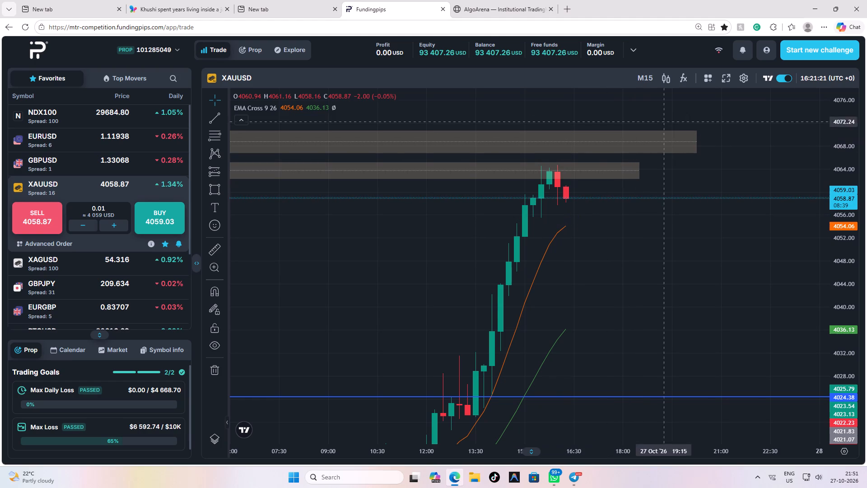
Open the BTCUSD chart from the favourites watchlist and set its interval to M15.
scroll(65, 232, down, 2)
click(61, 239)
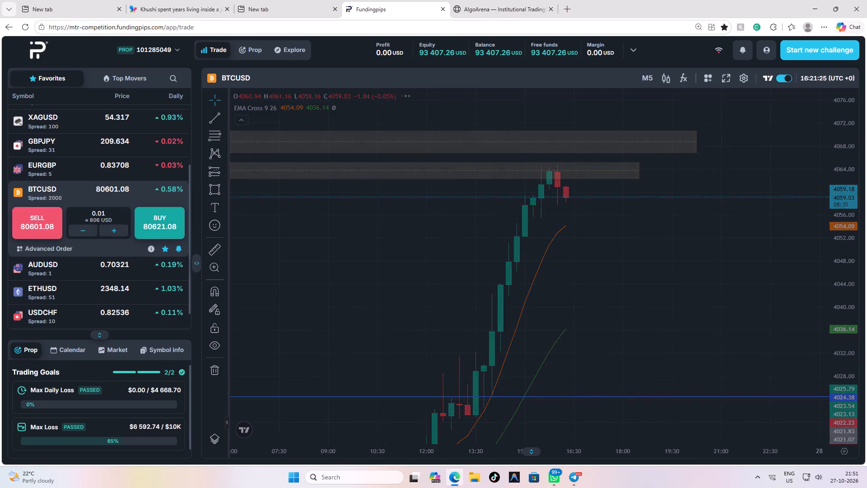
click(644, 84)
click(658, 159)
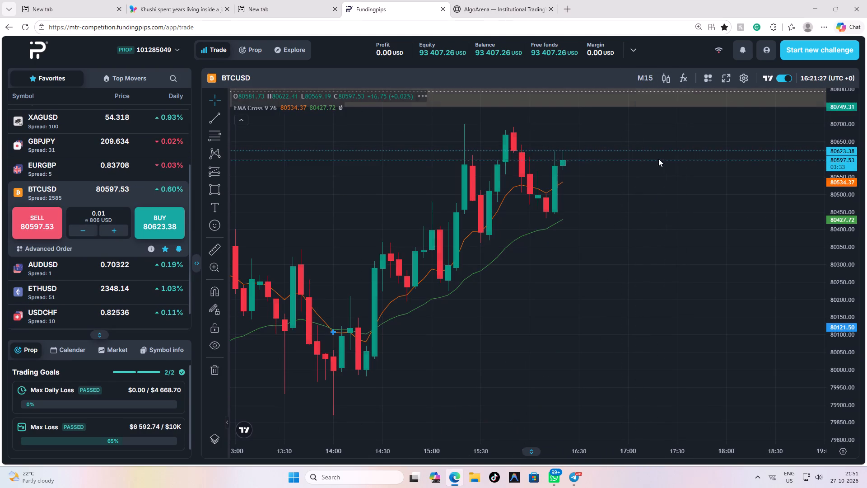
Examine BTCUSD's M15 swings across 26 and 27 October, comparing the morning low and latest rally with the peak zone.
scroll(642, 219, down, 3)
drag(696, 162, 686, 227)
drag(855, 149, 851, 176)
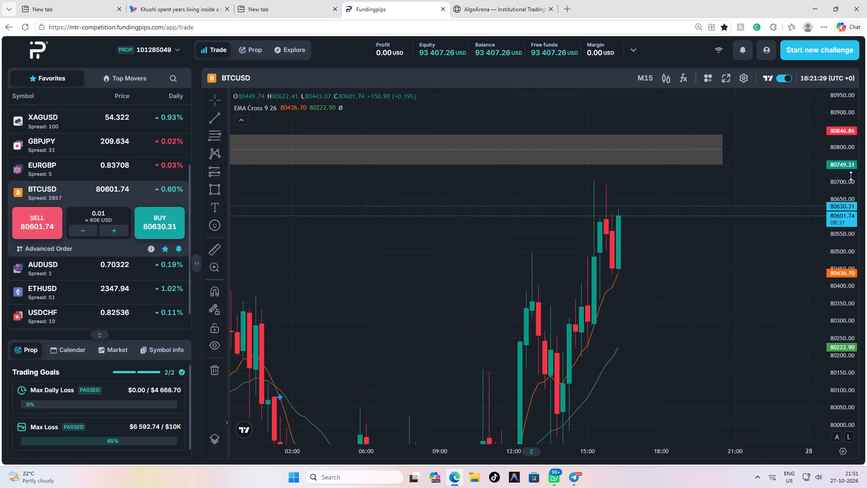
drag(851, 176, 838, 267)
scroll(737, 236, down, 4)
drag(726, 272, 727, 243)
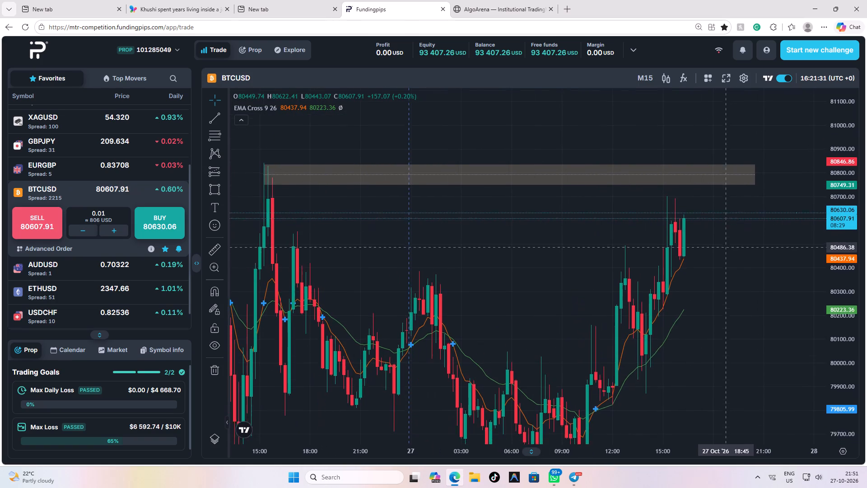
drag(727, 243, 704, 205)
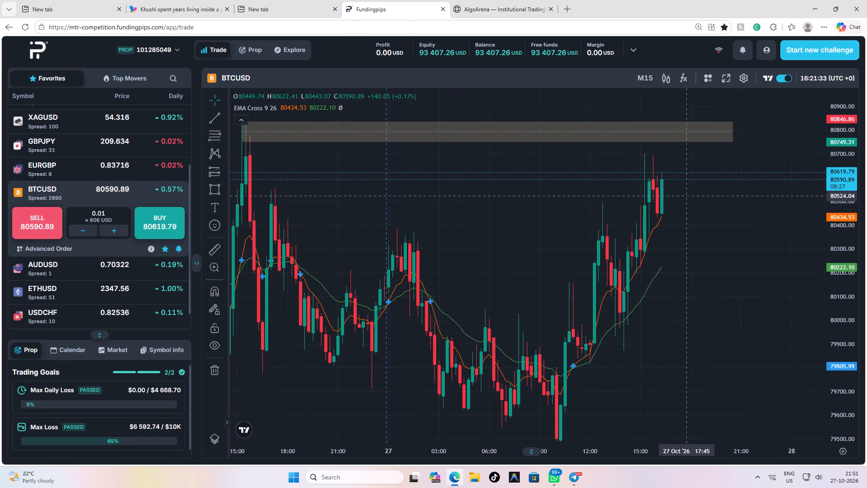
drag(704, 269, 677, 162)
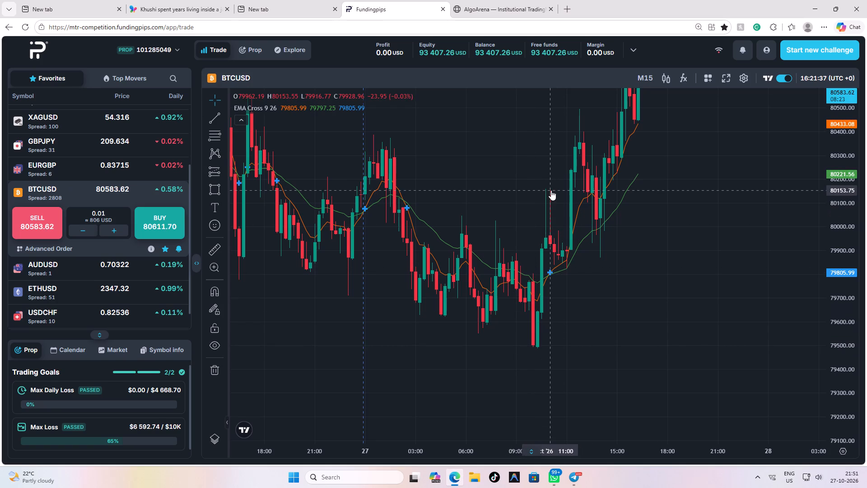
click(570, 269)
click(578, 108)
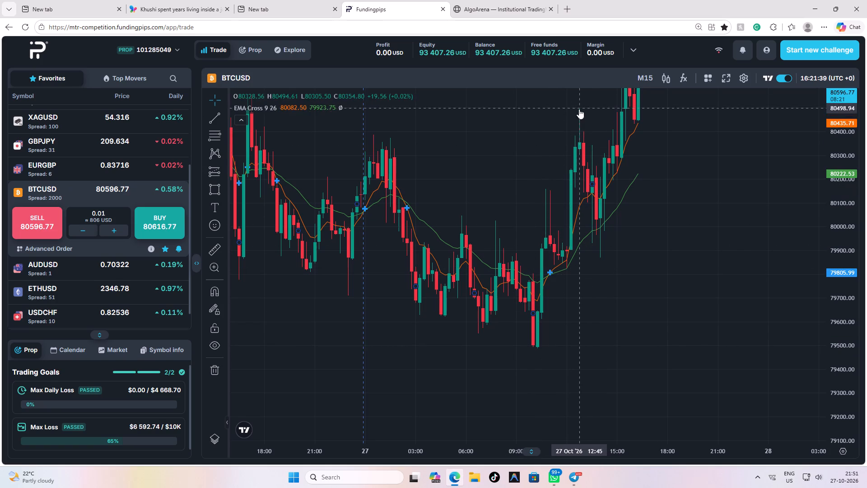
drag(600, 253, 601, 249)
drag(676, 139, 598, 272)
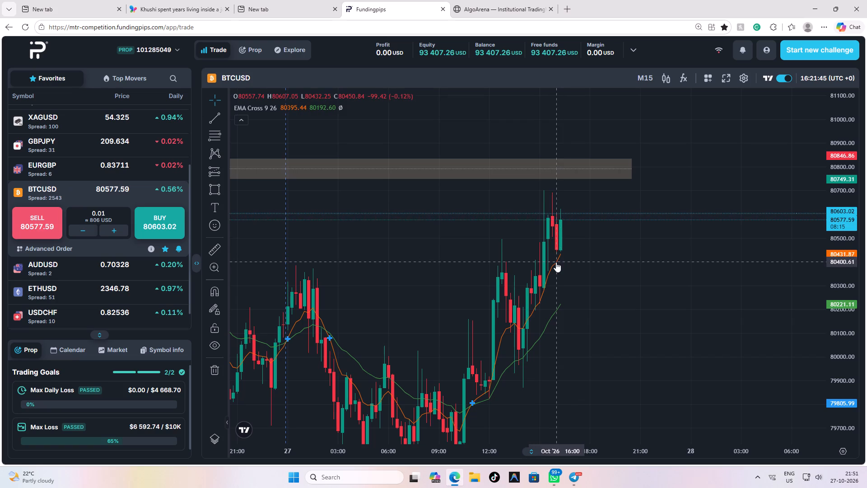
scroll(650, 169, down, 3)
drag(707, 250, 707, 250)
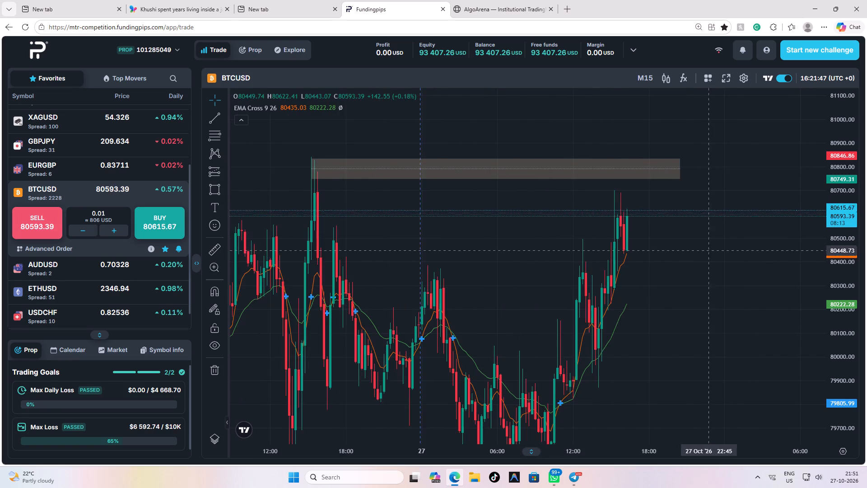
drag(707, 250, 657, 226)
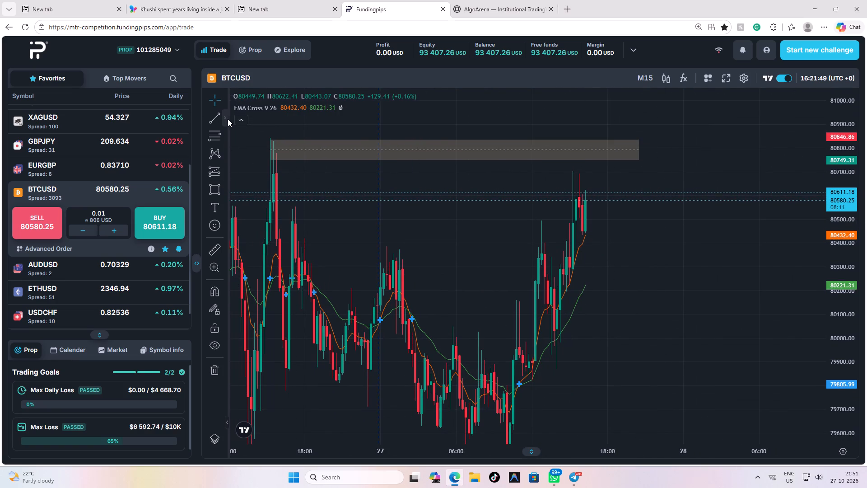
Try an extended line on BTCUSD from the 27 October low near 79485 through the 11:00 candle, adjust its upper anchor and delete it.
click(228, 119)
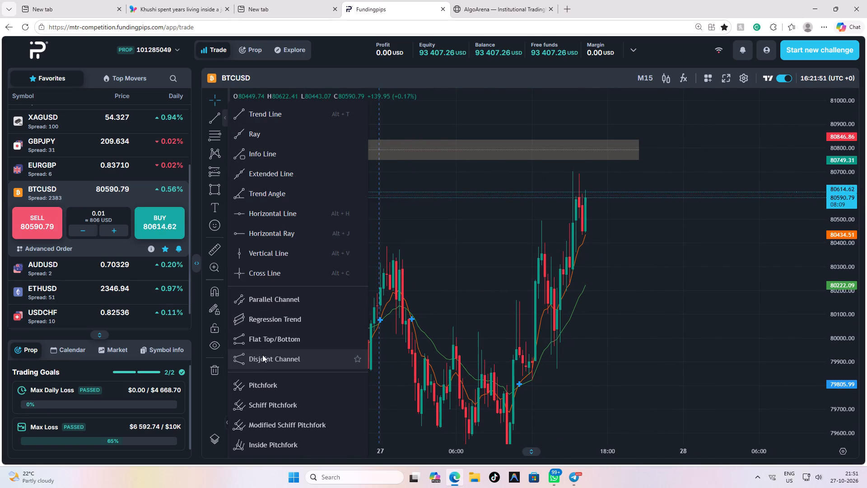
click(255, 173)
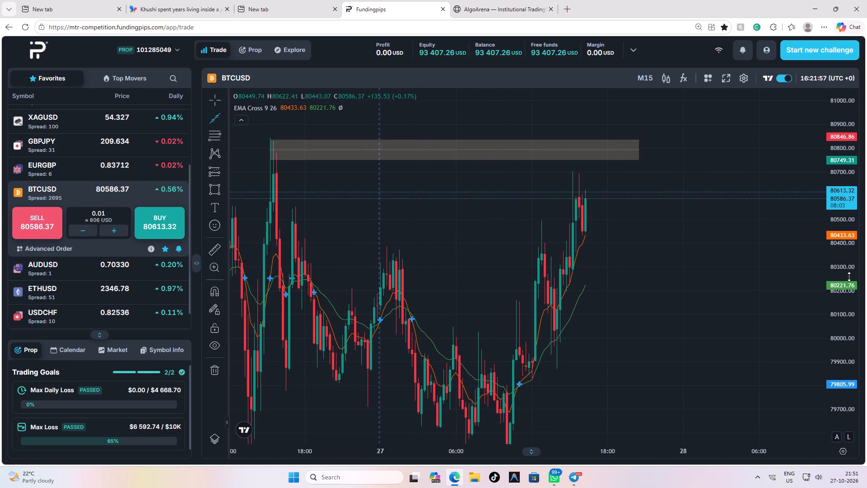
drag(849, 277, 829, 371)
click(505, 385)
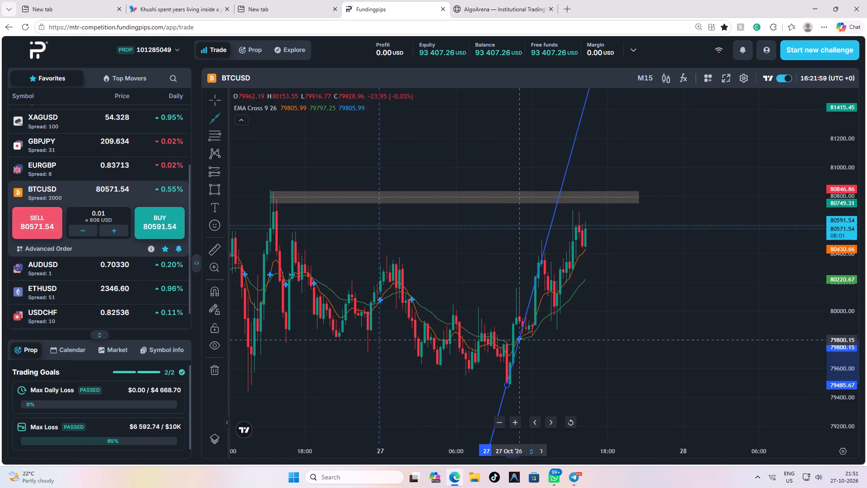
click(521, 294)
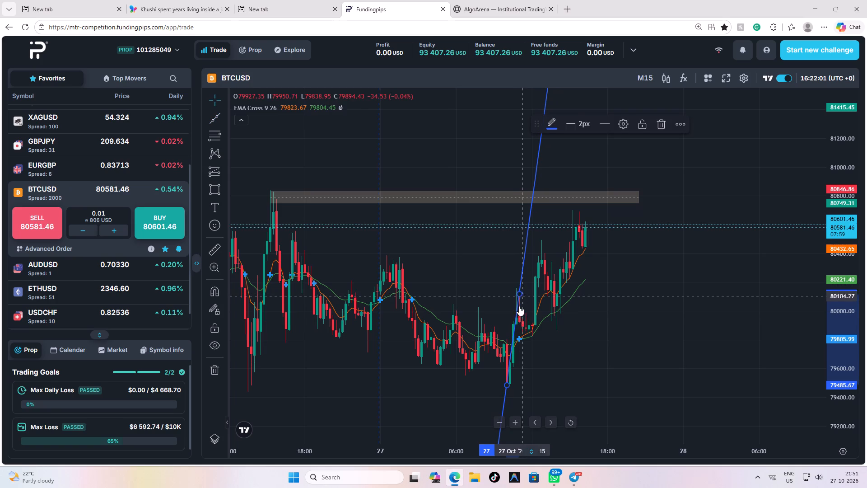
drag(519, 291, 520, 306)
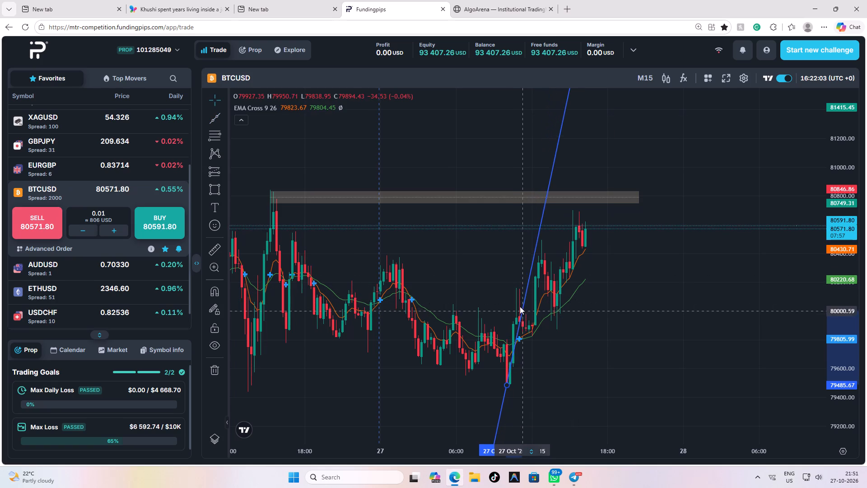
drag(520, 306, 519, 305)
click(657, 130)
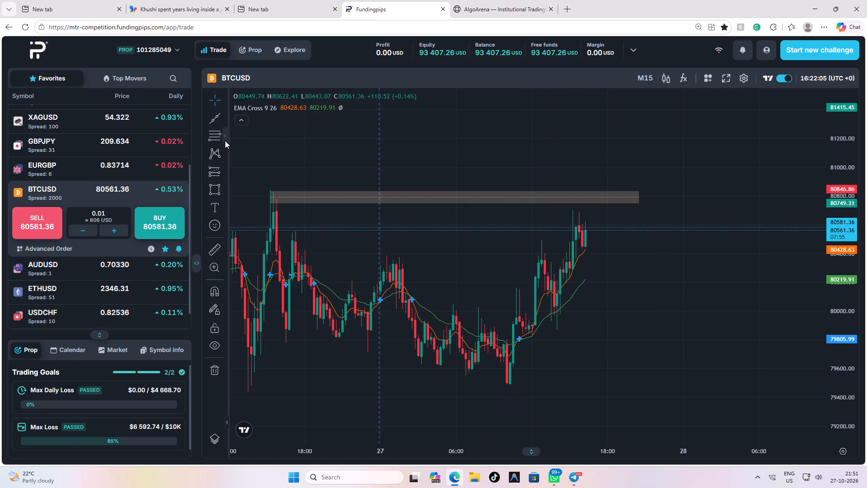
Measure BTCUSD's 27 October rally with a Price Range from the low near 79489 to the 16:00 high near 80695, and delete it.
click(224, 136)
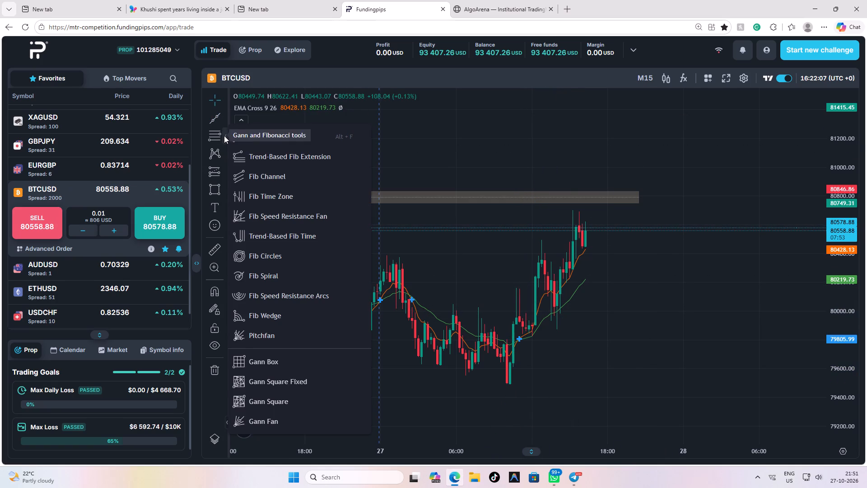
click(224, 136)
click(224, 155)
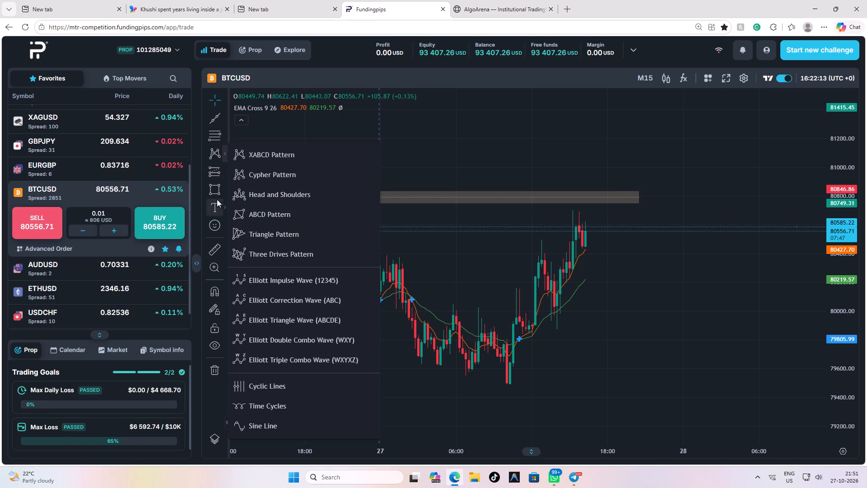
click(223, 187)
click(221, 175)
click(223, 172)
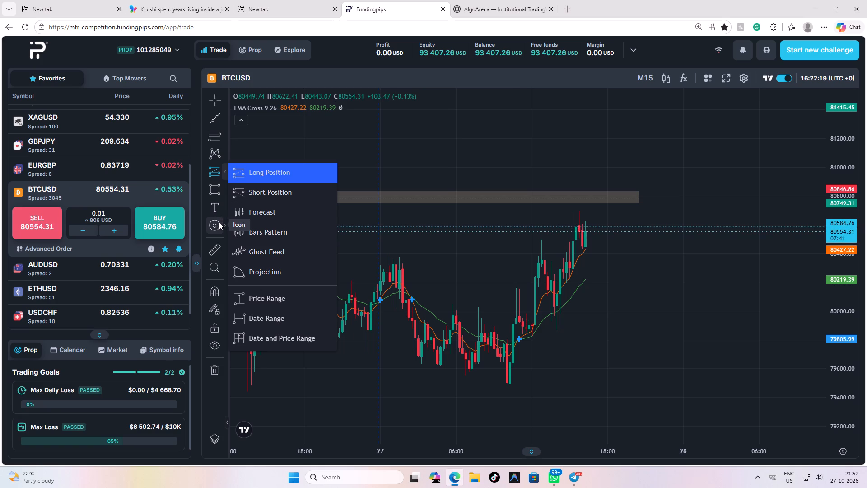
click(258, 299)
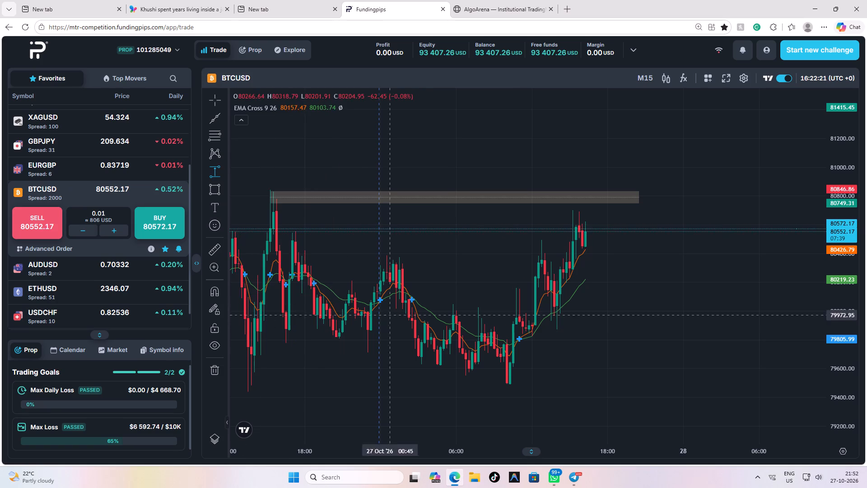
drag(481, 325, 559, 235)
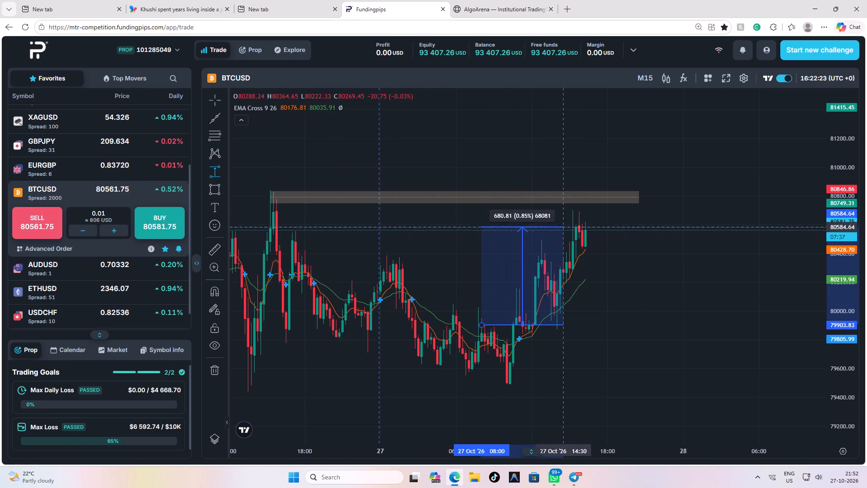
click(583, 211)
drag(482, 327, 493, 358)
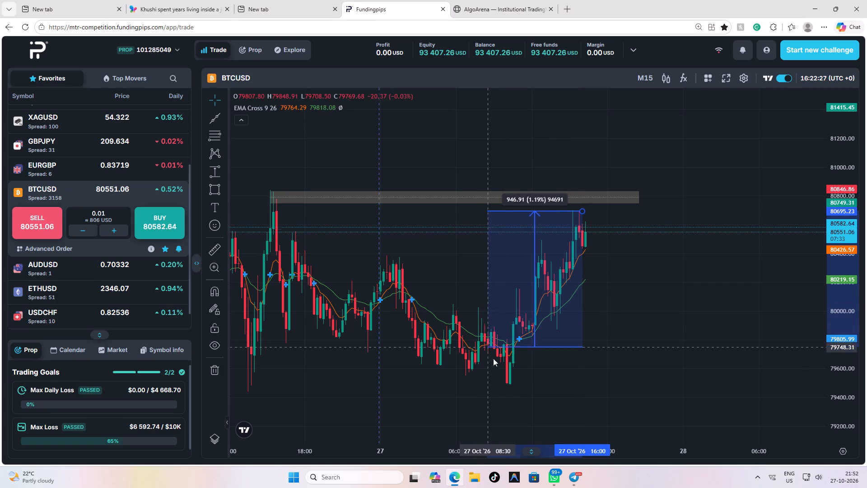
drag(493, 358, 503, 385)
click(504, 384)
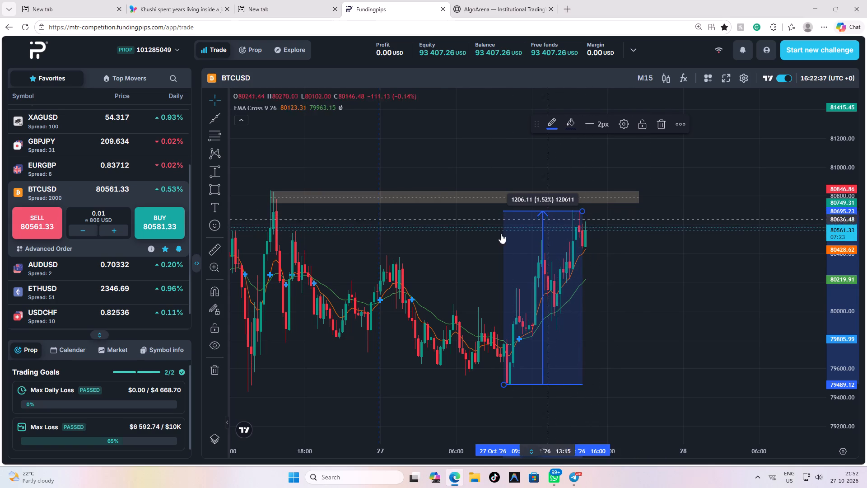
scroll(690, 258, down, 1)
scroll(672, 258, up, 2)
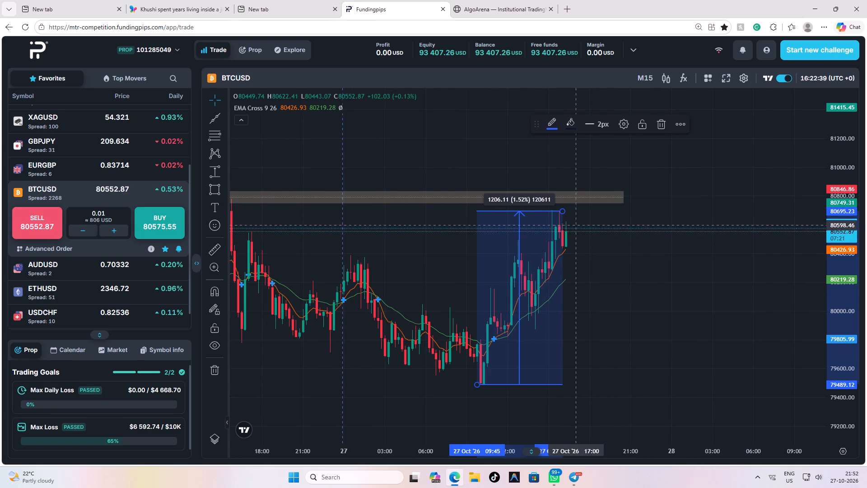
click(665, 123)
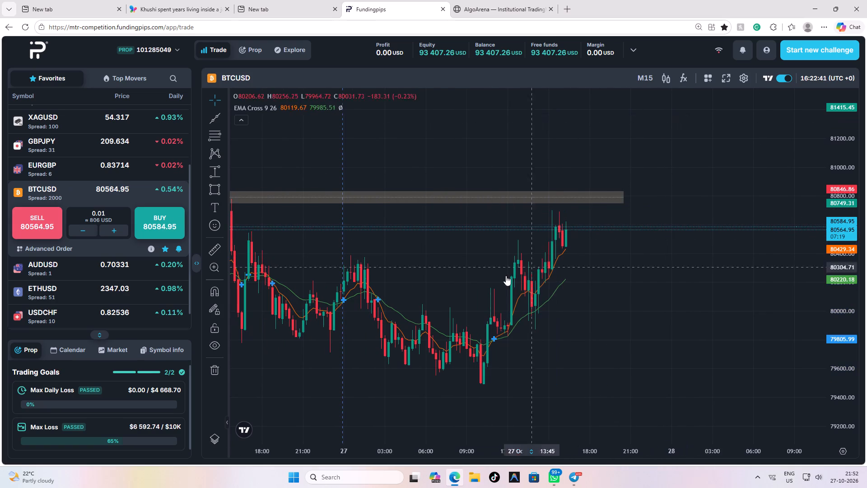
Extend the lower edge of BTCUSD's peak zone rectangle down to the latest rally's high, about 80690.
scroll(375, 247, down, 3)
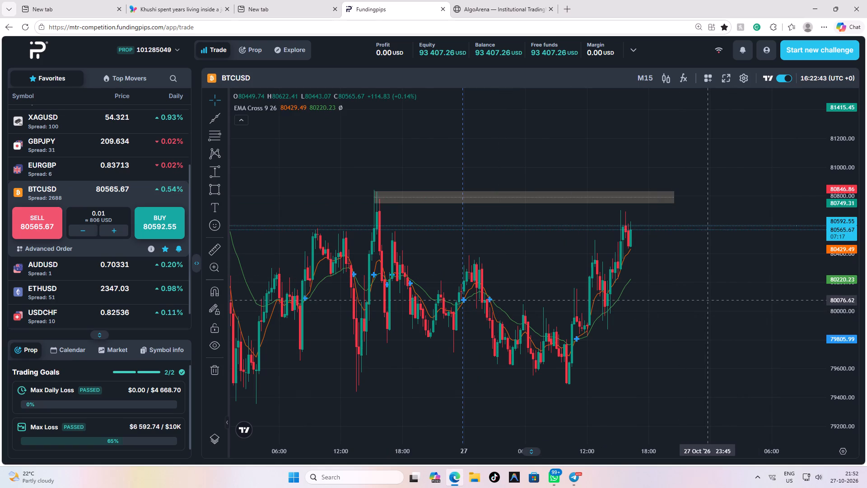
drag(525, 204, 525, 207)
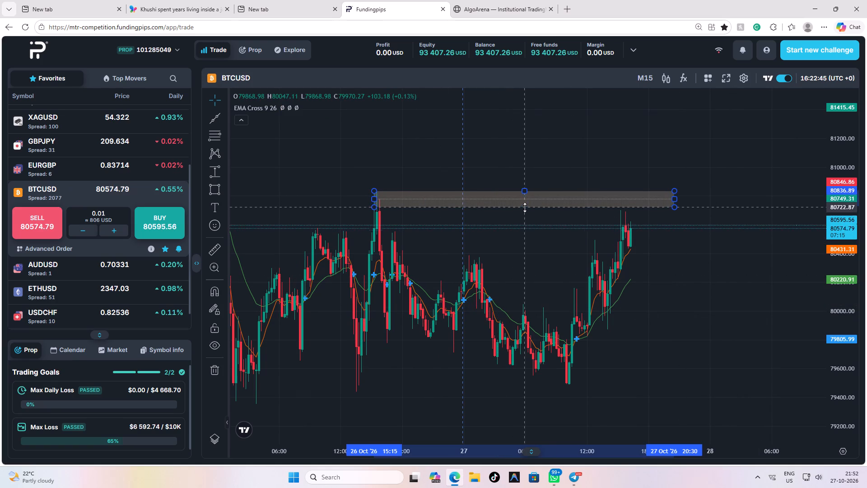
drag(525, 207, 525, 211)
click(513, 222)
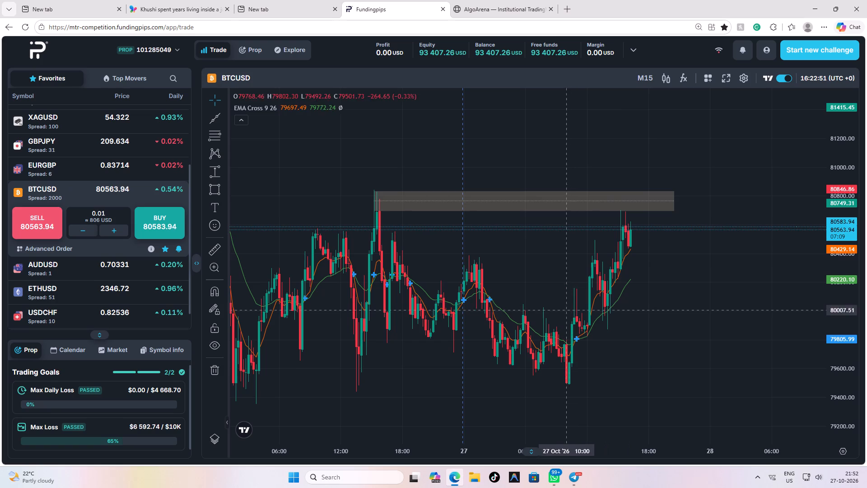
Examine BTCUSD's M15 swings from 25 to 27 October against the peak zone.
scroll(563, 280, down, 2)
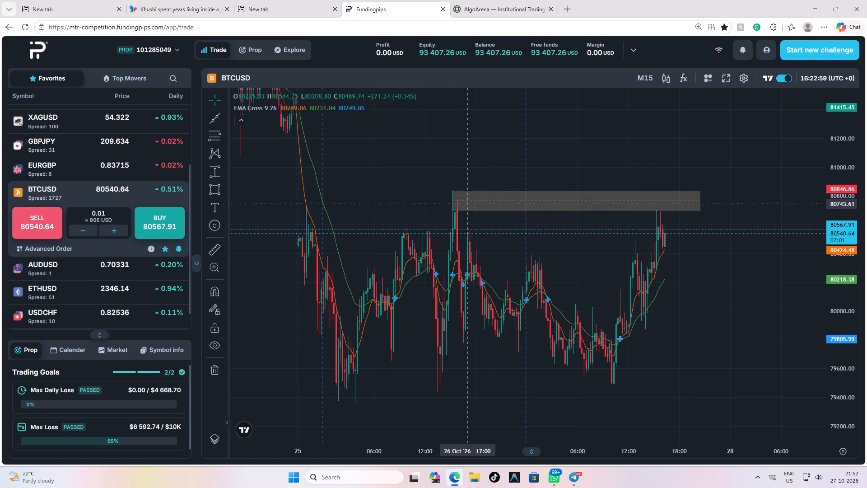
scroll(520, 161, down, 1)
scroll(514, 167, up, 2)
scroll(613, 258, up, 2)
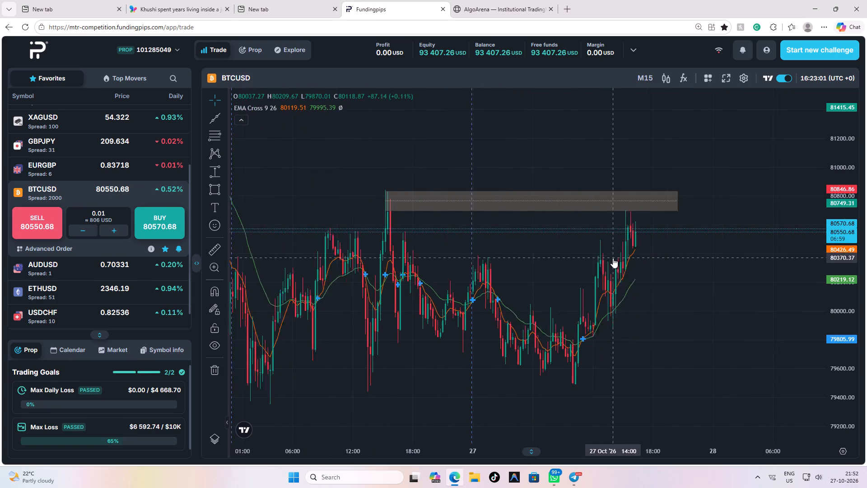
scroll(613, 258, up, 2)
drag(610, 275, 638, 243)
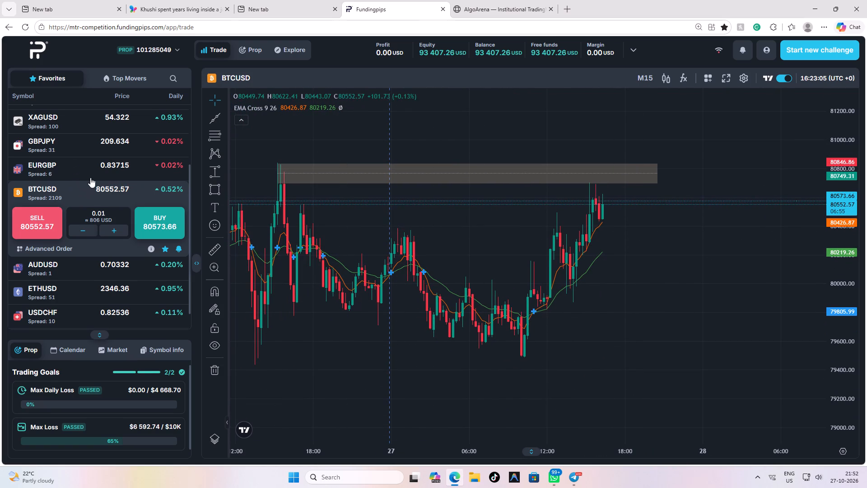
Duplicate the Fundingpips browser tab and switch to the copy.
scroll(92, 176, up, 1)
right_click(84, 145)
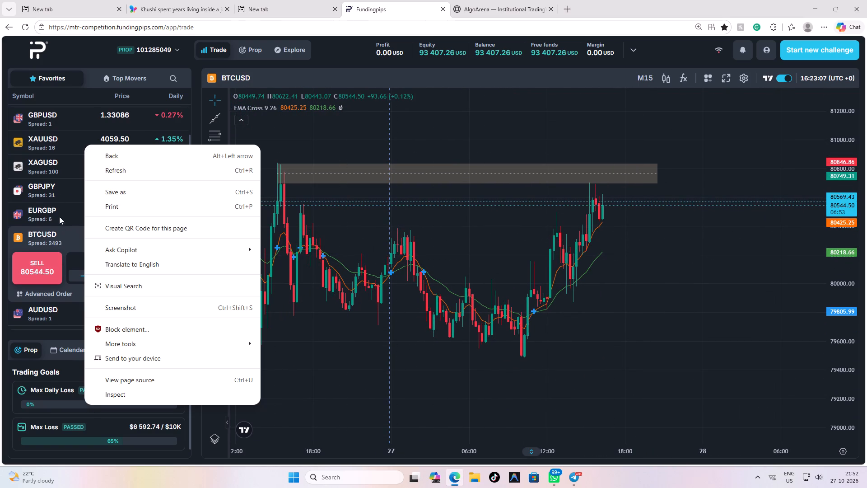
right_click(403, 5)
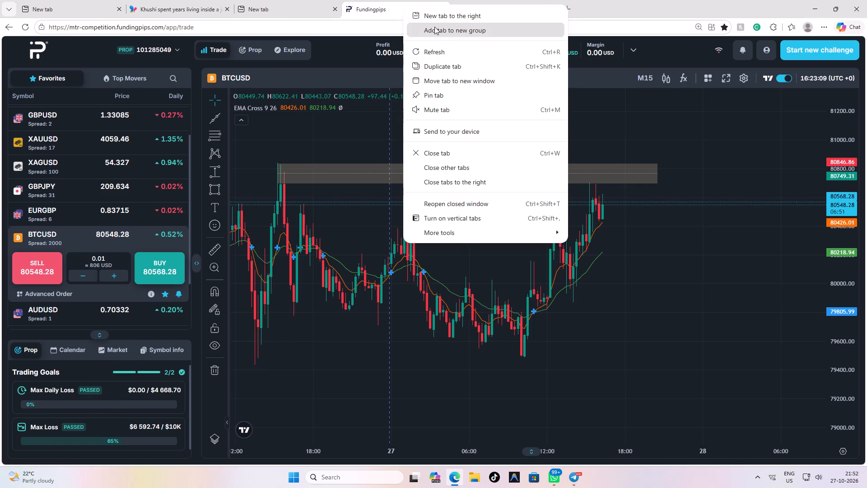
click(441, 65)
click(361, 0)
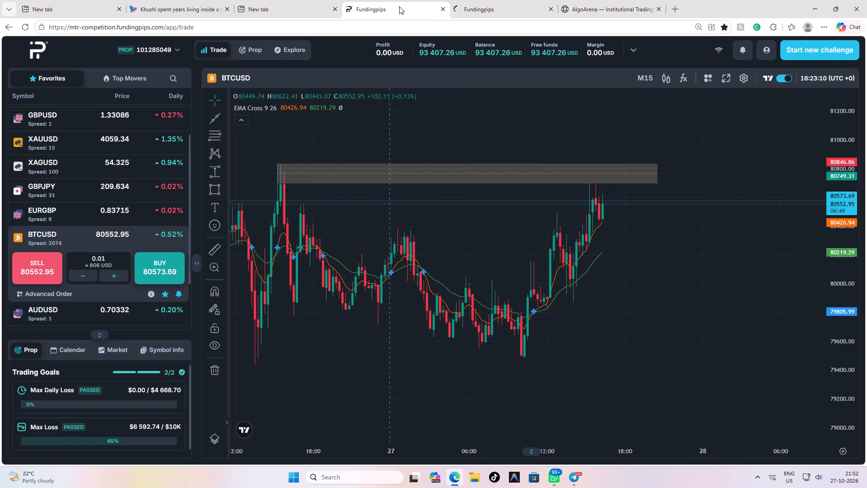
click(480, 10)
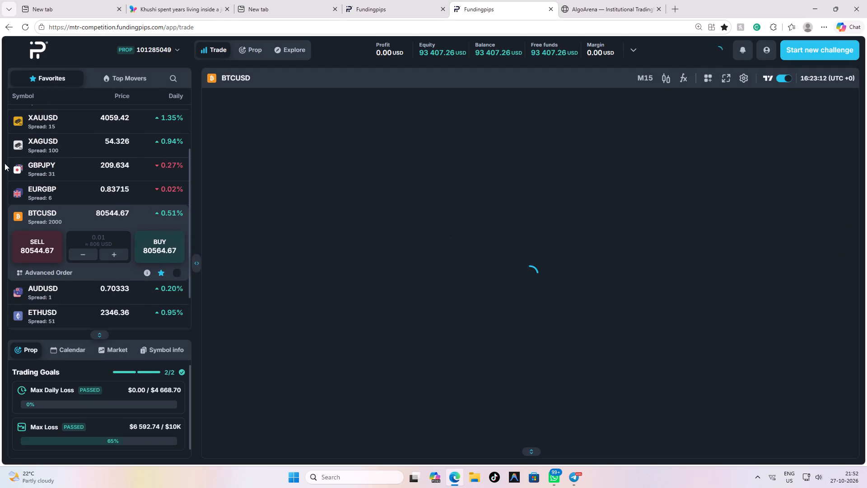
Open XAUUSD from the favourites watchlist in the duplicate tab and bring its 27 October rally and overhead zones into view.
click(53, 124)
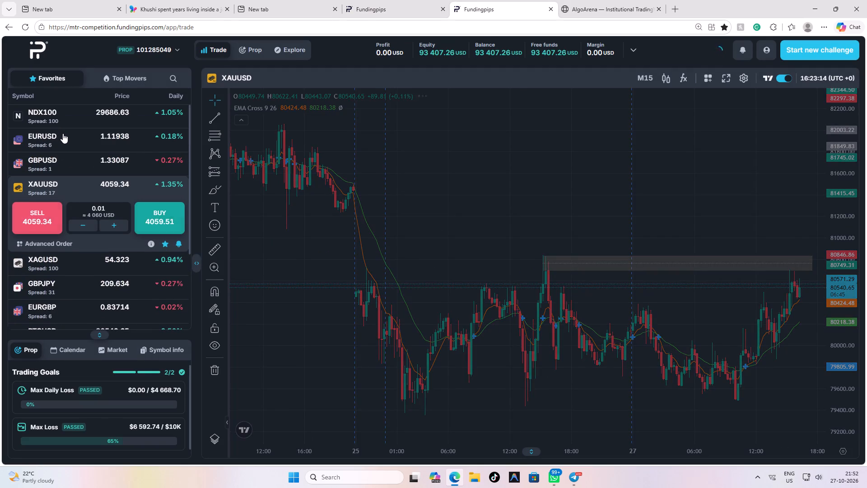
scroll(597, 382, up, 13)
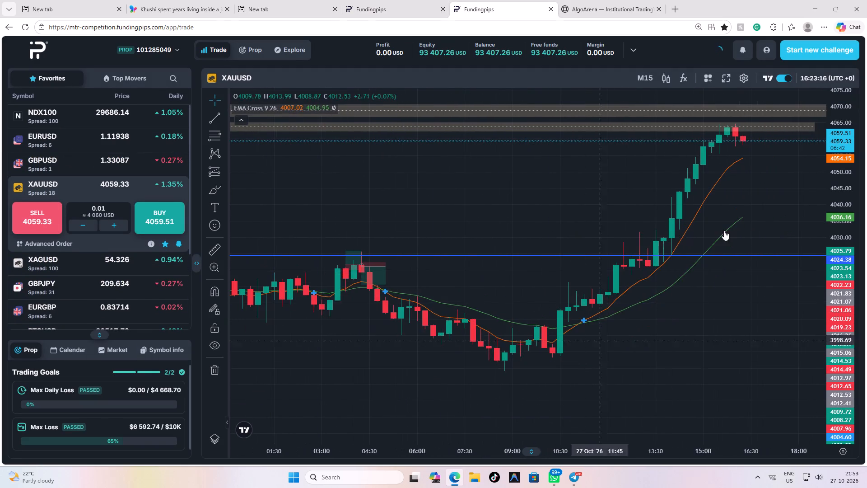
drag(765, 196, 447, 312)
scroll(515, 289, down, 3)
drag(692, 289, 668, 246)
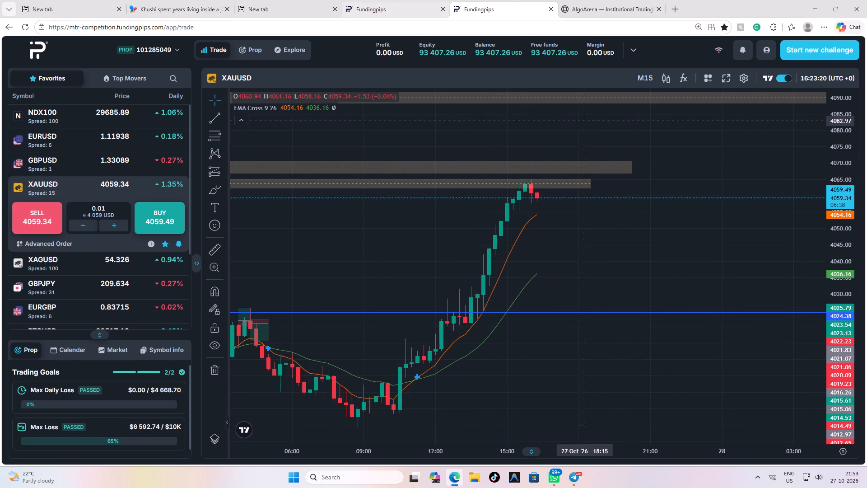
Set XAUUSD's interval to M5 and examine the latest candles against the zone around 4062 to 4065.
click(647, 82)
click(648, 146)
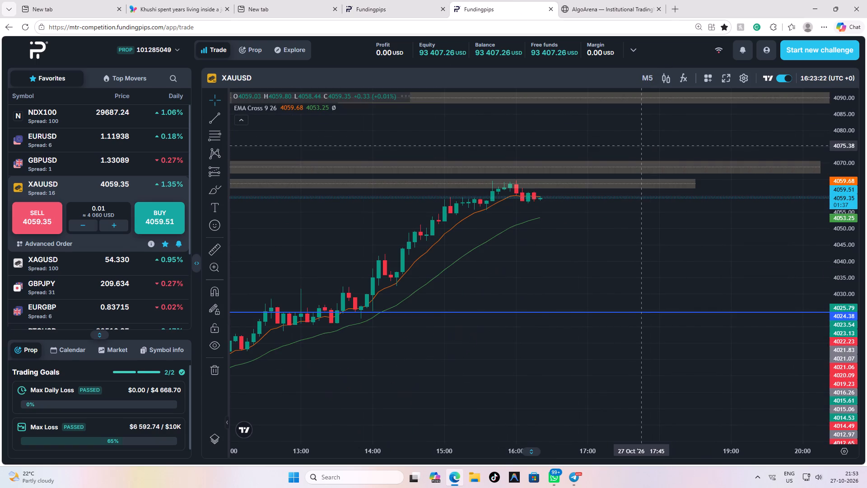
drag(844, 247, 852, 30)
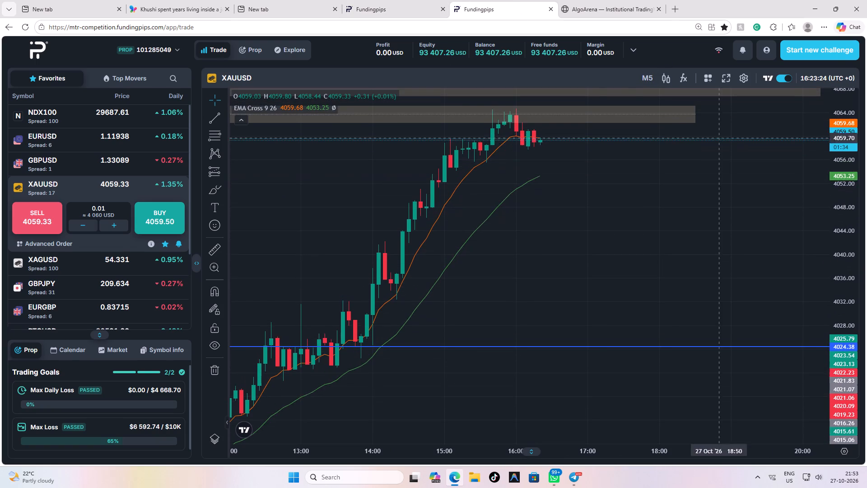
drag(587, 181, 624, 236)
scroll(650, 240, up, 4)
scroll(569, 218, down, 3)
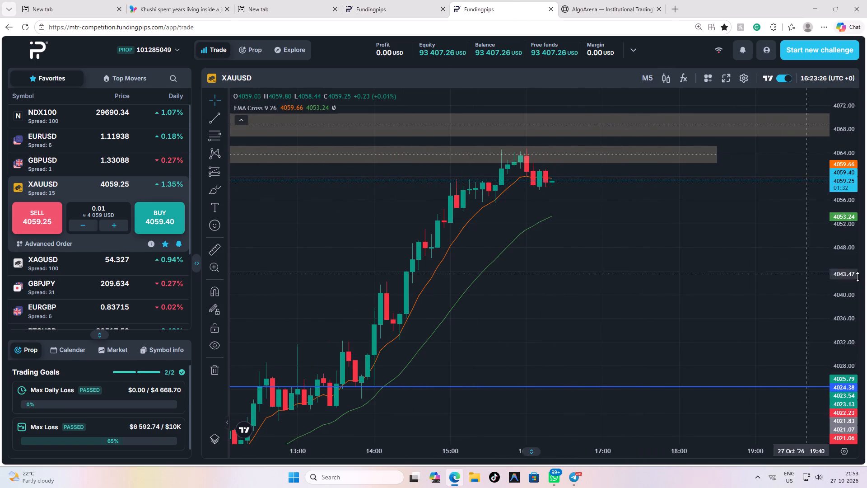
drag(851, 265, 838, 122)
drag(651, 166, 662, 206)
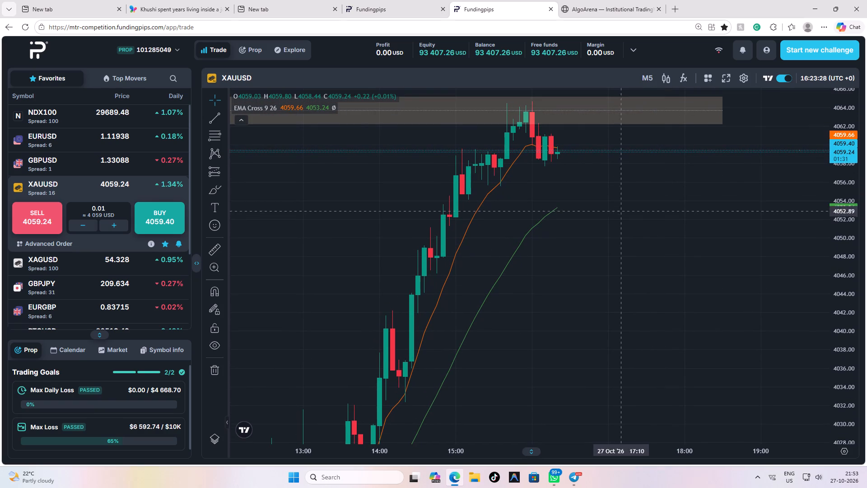
Switch XAUUSD's interval to M1 and back to M15, rechecking the latest candles at the zone.
click(644, 79)
click(651, 118)
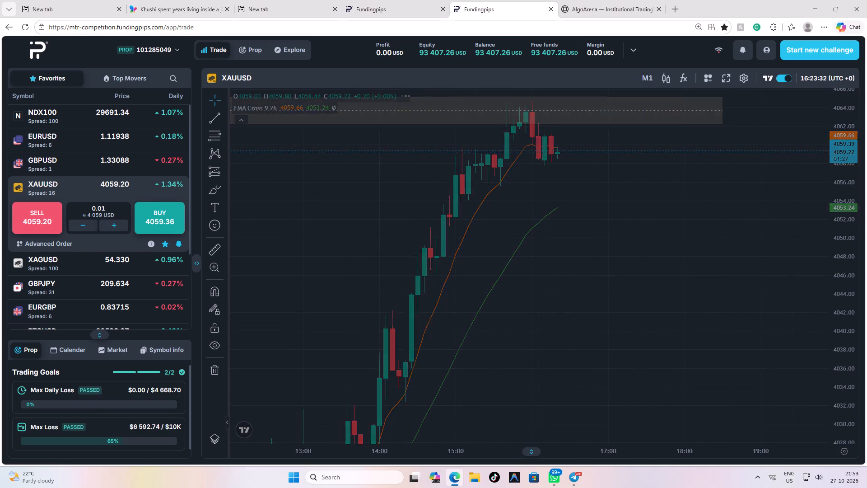
click(643, 85)
click(648, 161)
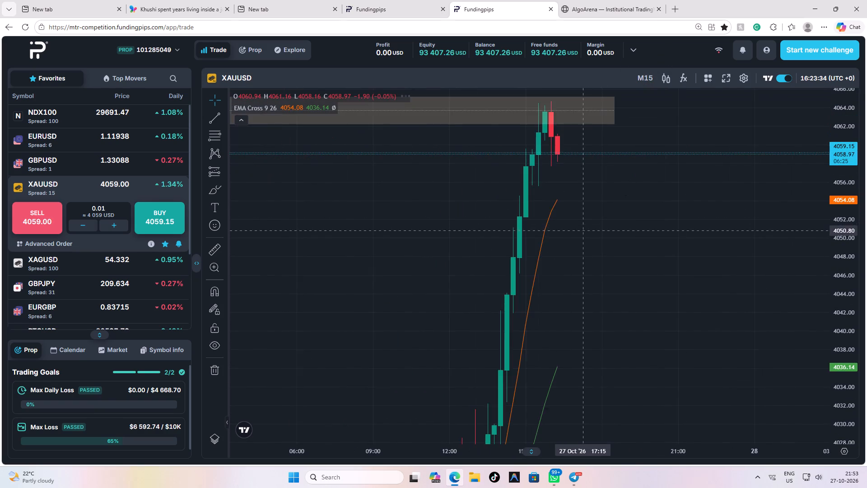
scroll(583, 230, down, 2)
scroll(624, 211, up, 2)
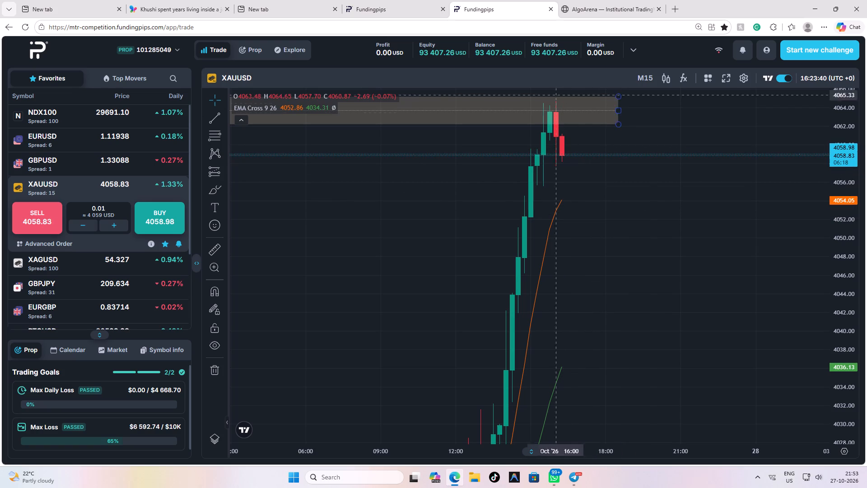
Unmute and pause the video on the MSN news page, and close that browser tab.
click(398, 12)
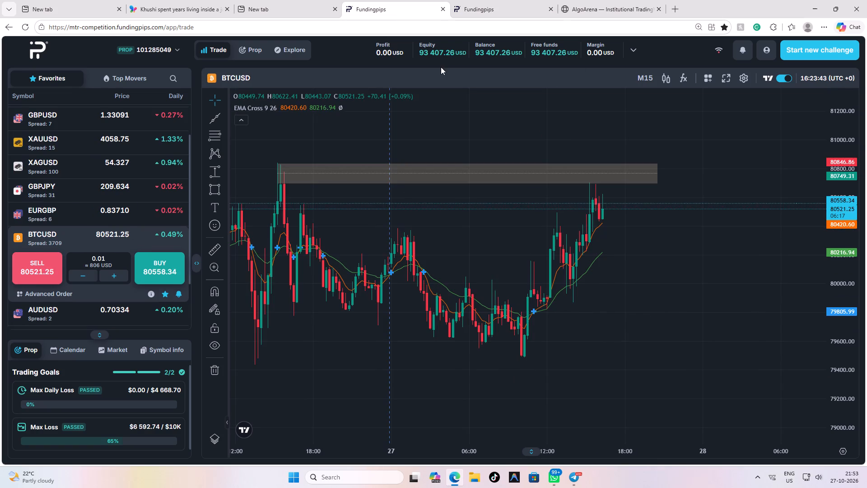
click(273, 3)
click(202, 0)
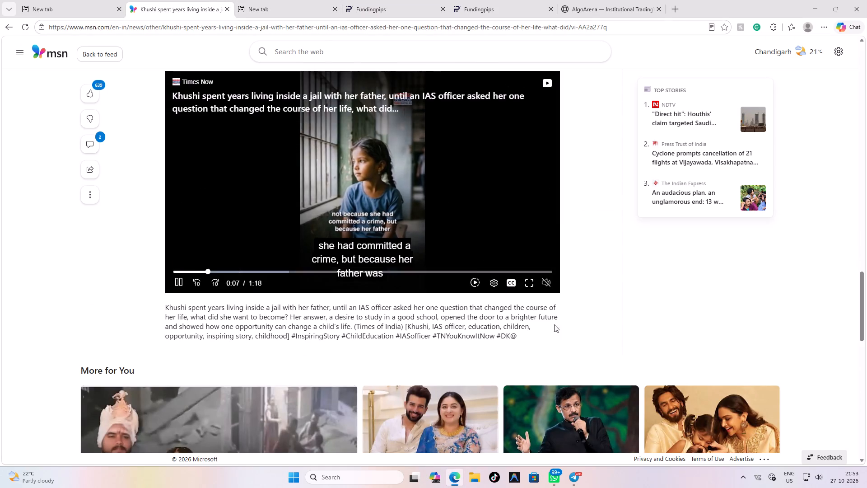
click(549, 285)
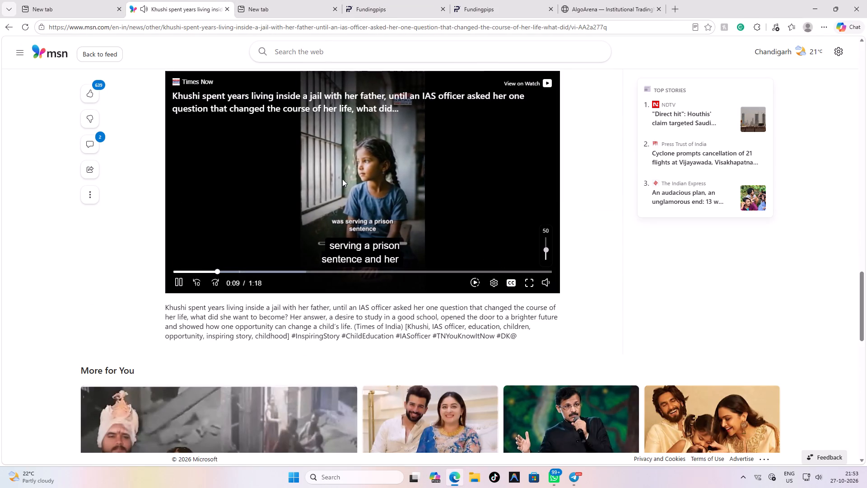
click(180, 277)
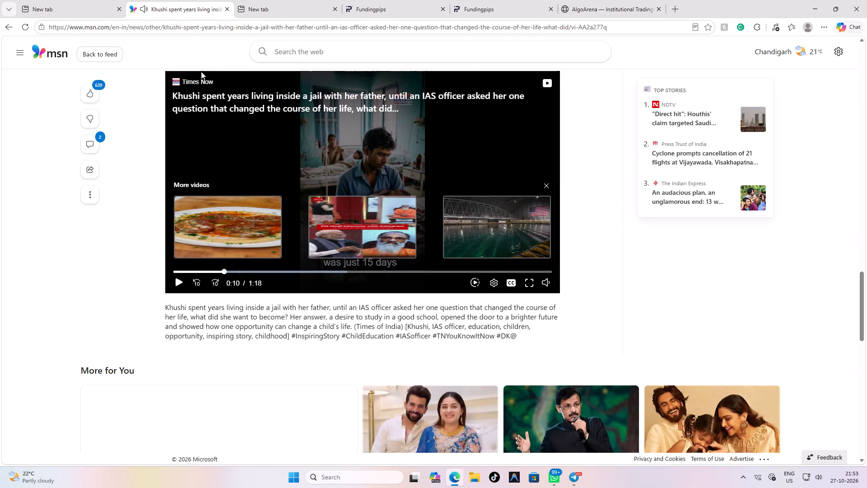
double_click(231, 9)
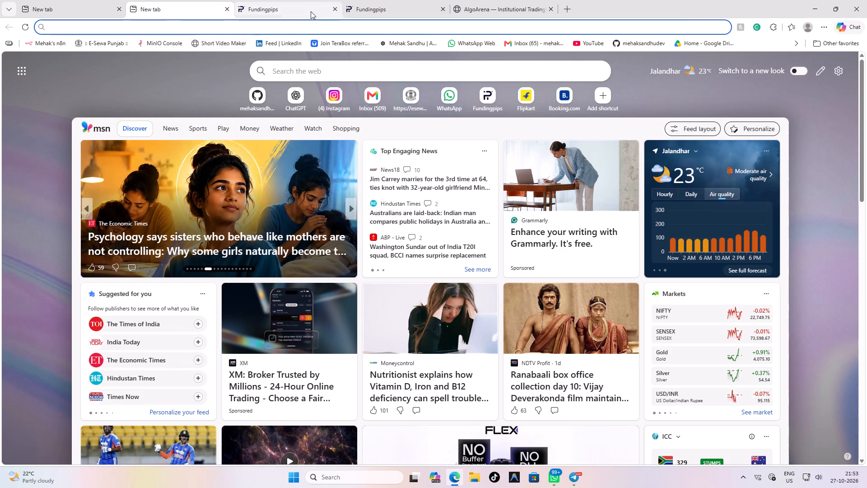
Switch to AlgoArena's ML Radar & Debates page and review the live Gold and Bitcoin signals.
click(481, 0)
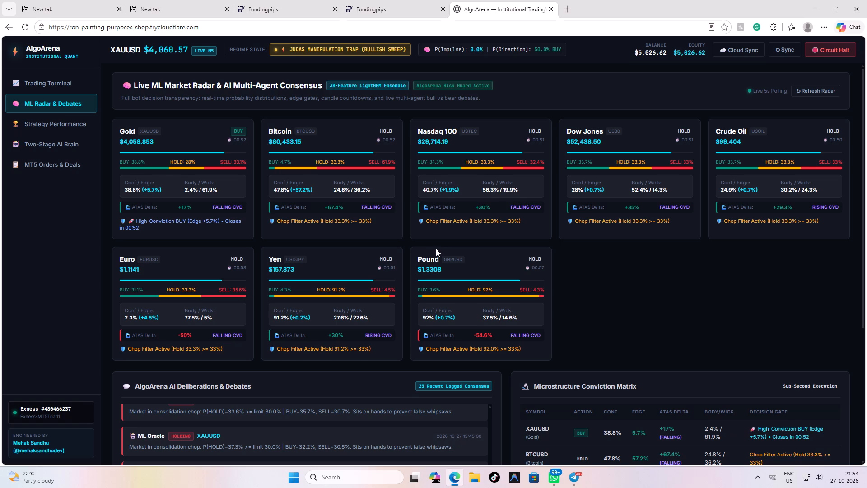
Read AlgoArena's AI deliberations log and Microstructure Conviction Matrix alongside the live signal cards.
scroll(436, 249, down, 5)
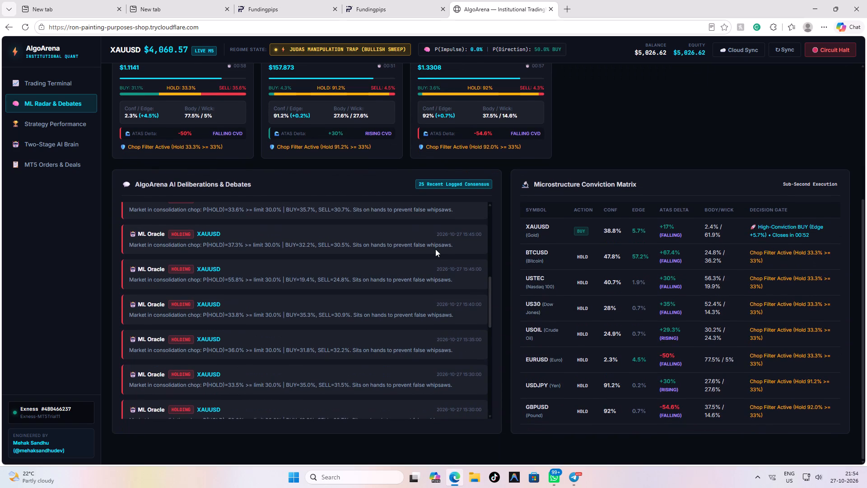
scroll(398, 254, up, 13)
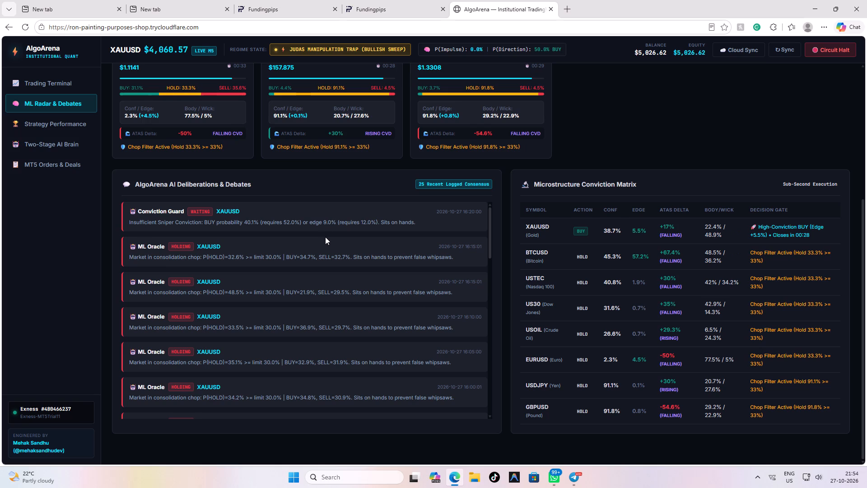
scroll(325, 237, up, 3)
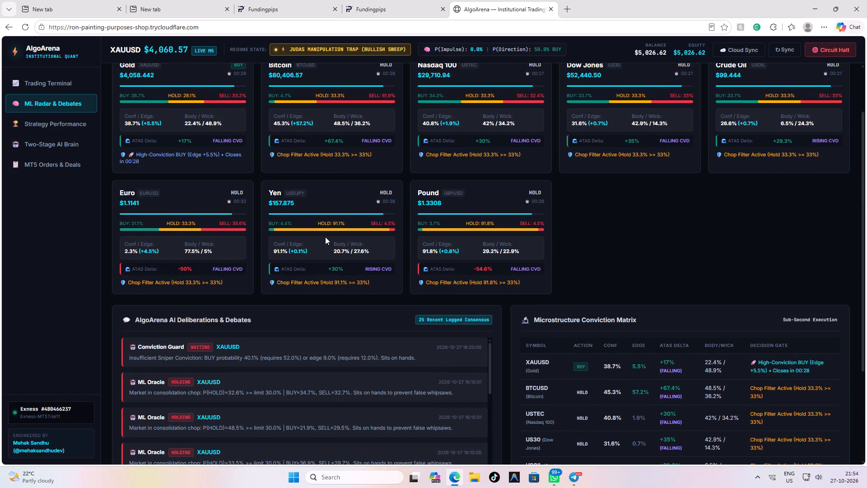
scroll(325, 237, up, 1)
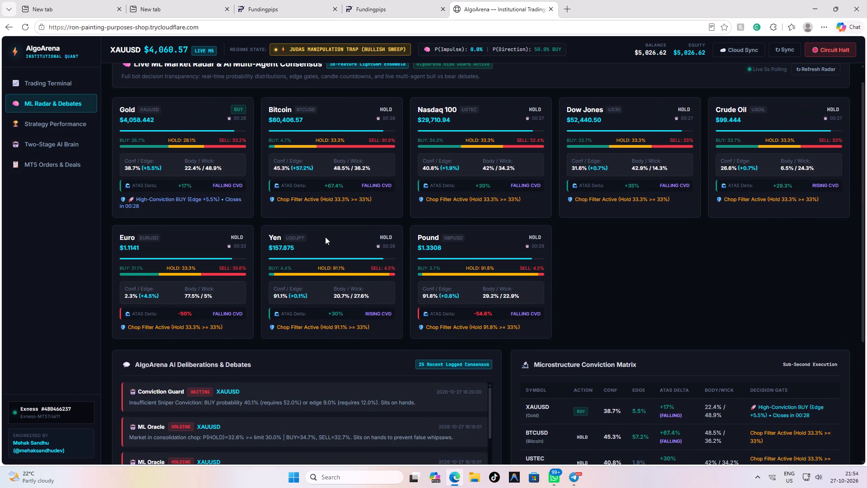
Glance at the BTCUSD chart on Fundingpips and compare XAUUSD's latest candles on the M5 and M15 intervals.
click(365, 14)
click(284, 10)
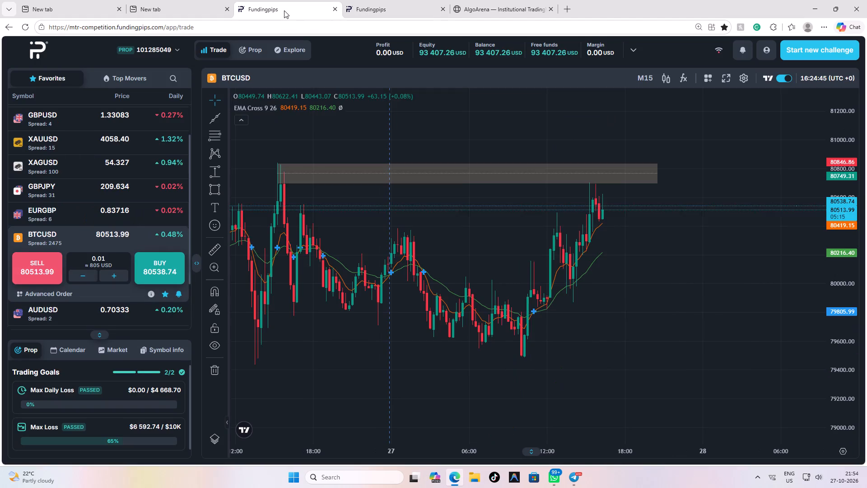
click(356, 7)
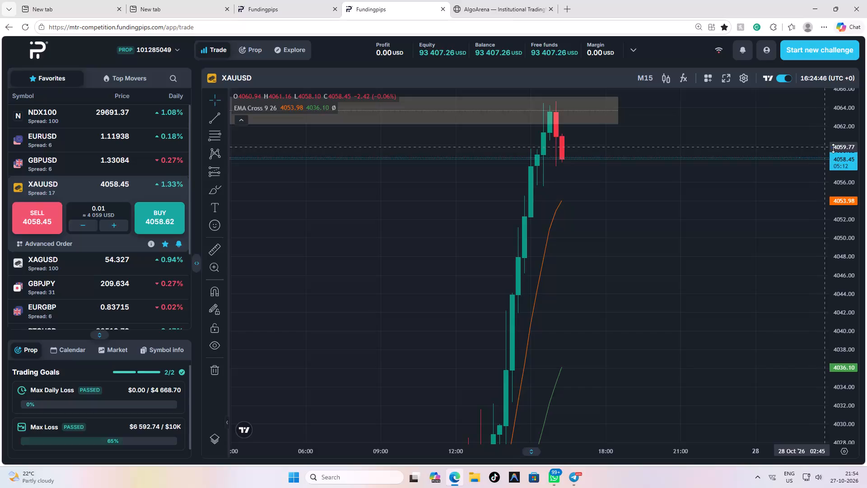
drag(852, 144, 853, 156)
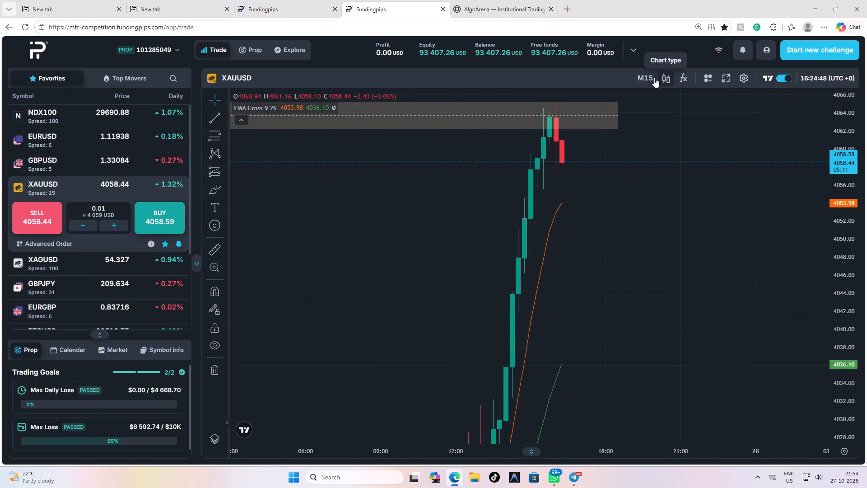
click(653, 77)
click(651, 136)
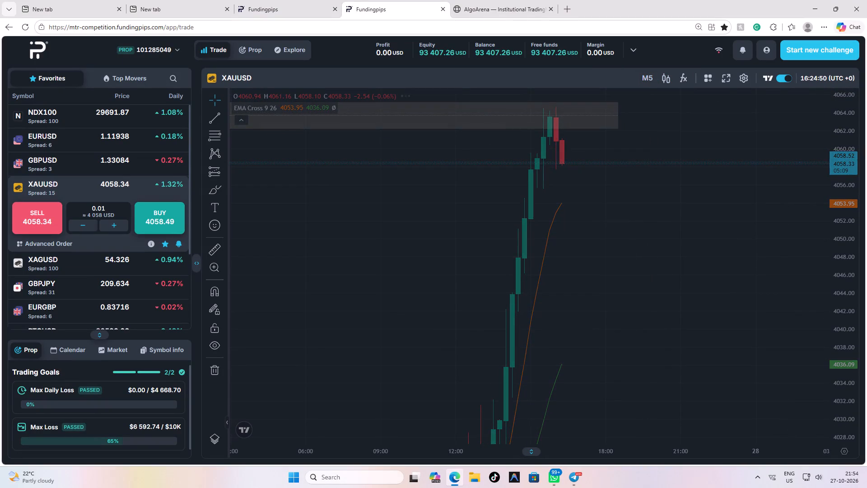
click(646, 83)
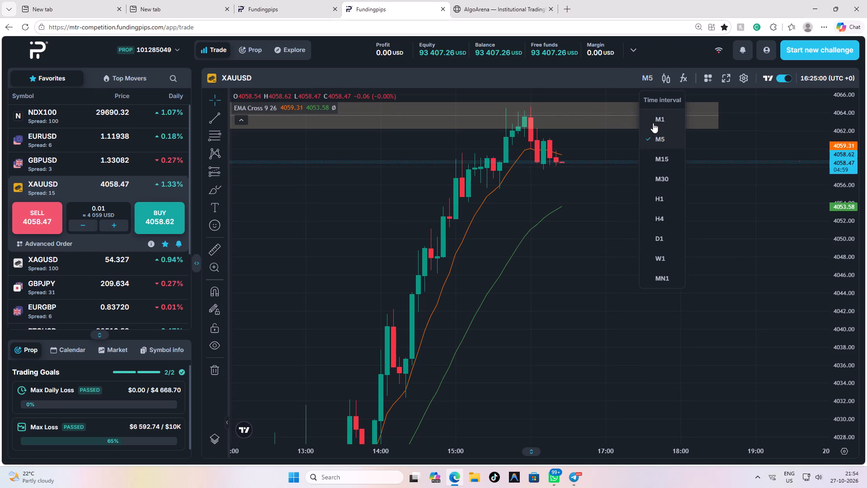
click(659, 155)
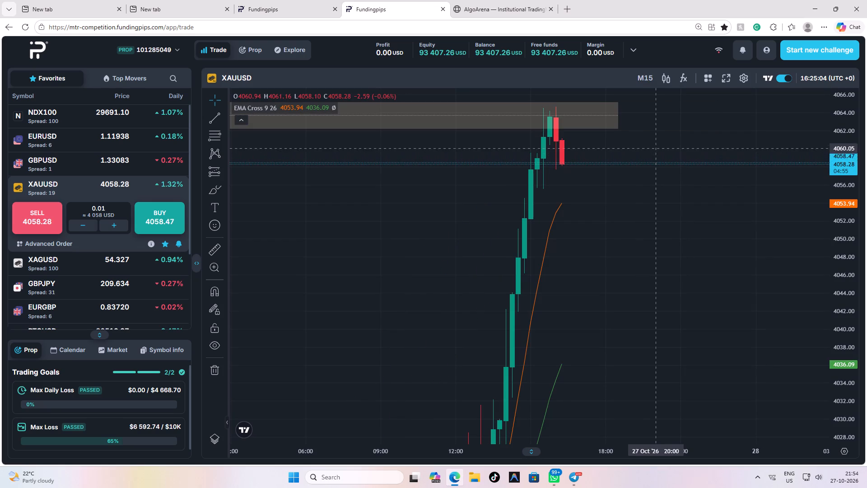
Set XAUUSD's interval to M5 and examine the latest candles below the zone around 4062 to 4065.
click(648, 84)
click(657, 135)
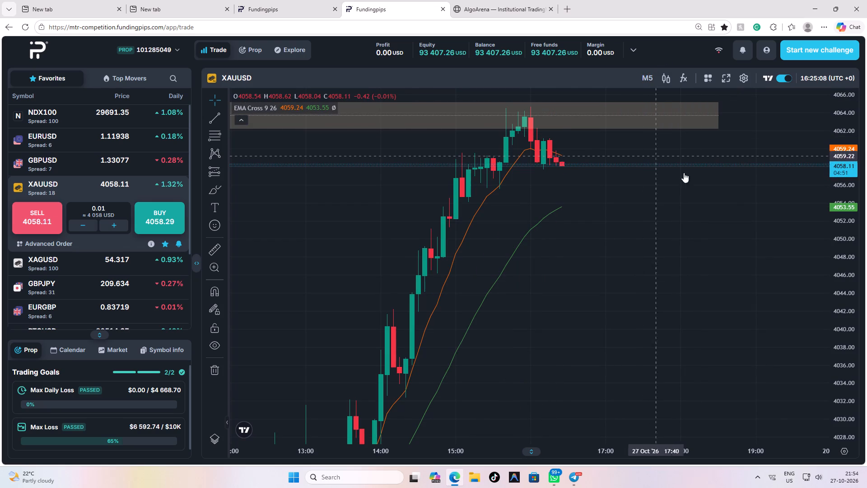
drag(841, 203, 849, 100)
drag(706, 179, 729, 230)
scroll(709, 210, down, 4)
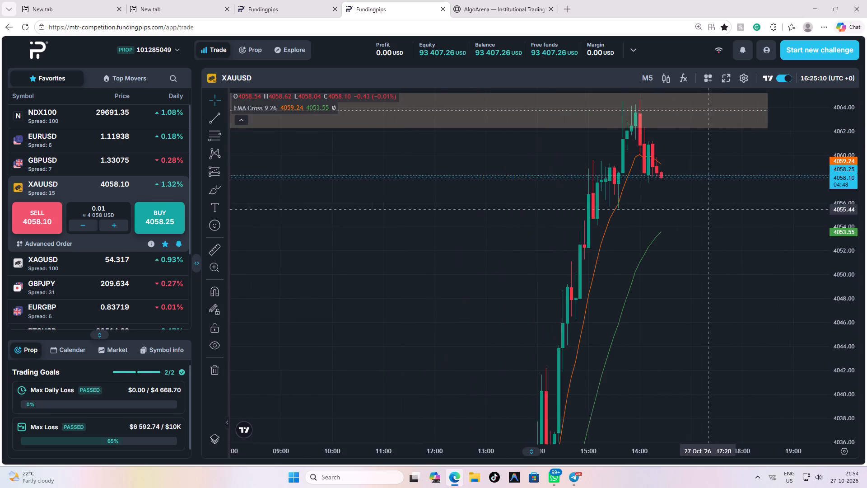
drag(713, 200, 682, 247)
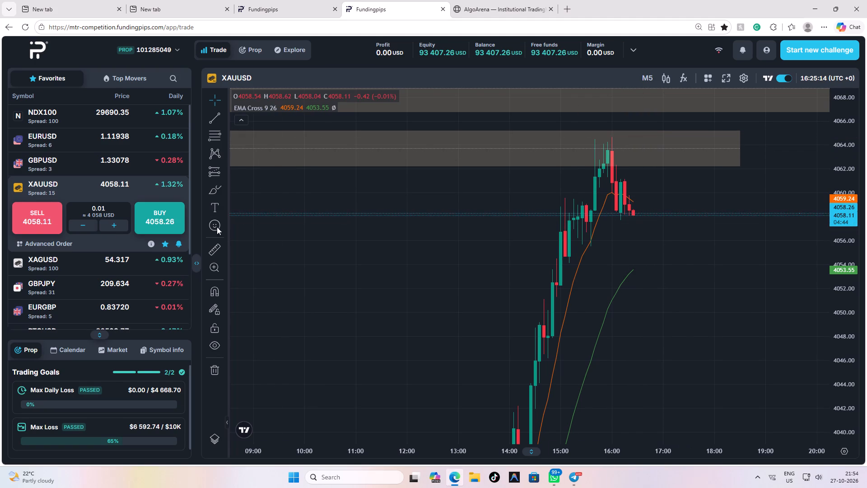
Raise the XAUUSD order volume to 0.10, glancing at the BTCUSD chart along the way.
click(103, 228)
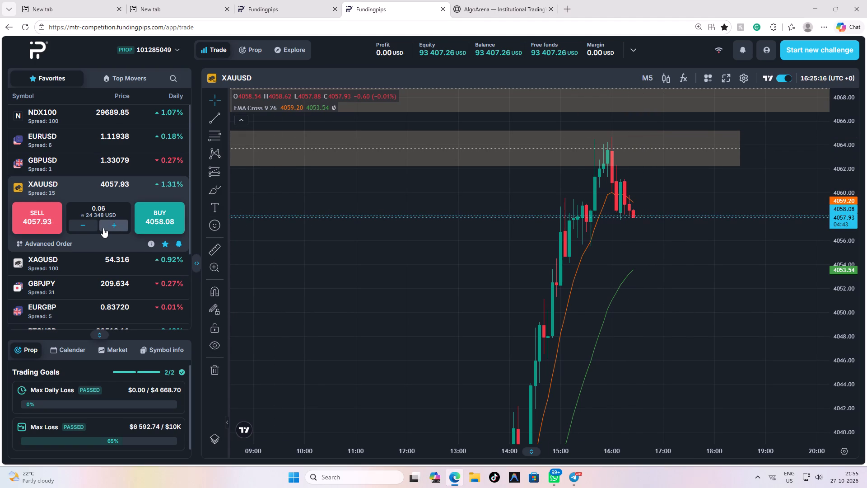
double_click(103, 227)
click(291, 7)
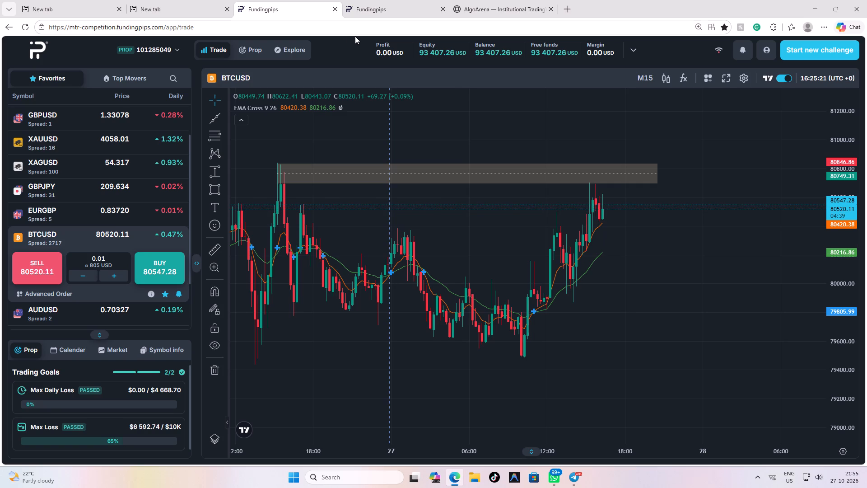
click(381, 8)
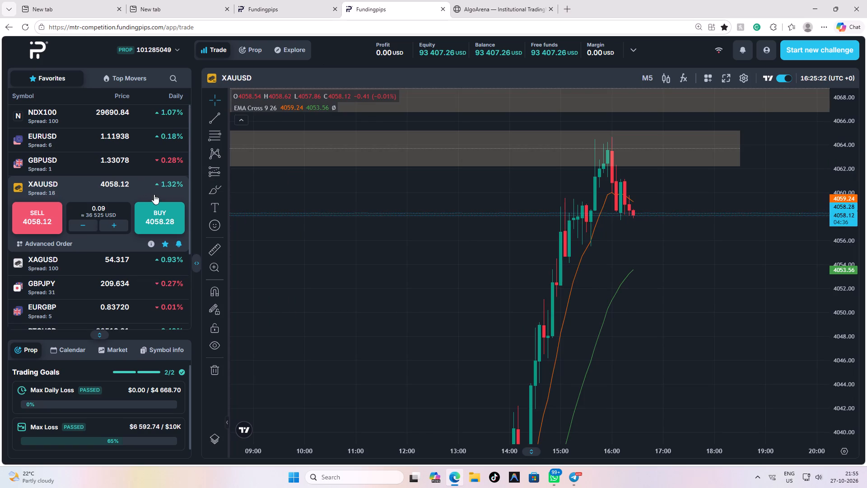
click(115, 220)
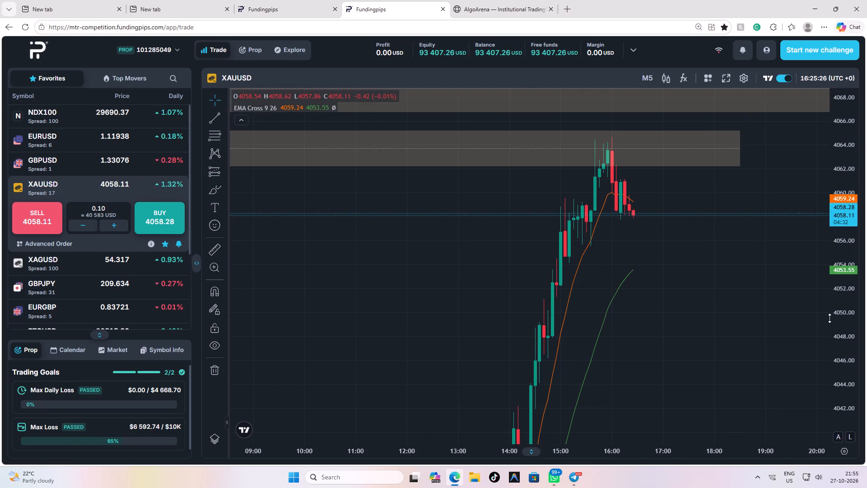
Trace XAUUSD's 27 October rally on M5 from the latest candles back to about 10:00 and return to current price.
drag(866, 259, 853, 158)
drag(825, 253, 812, 150)
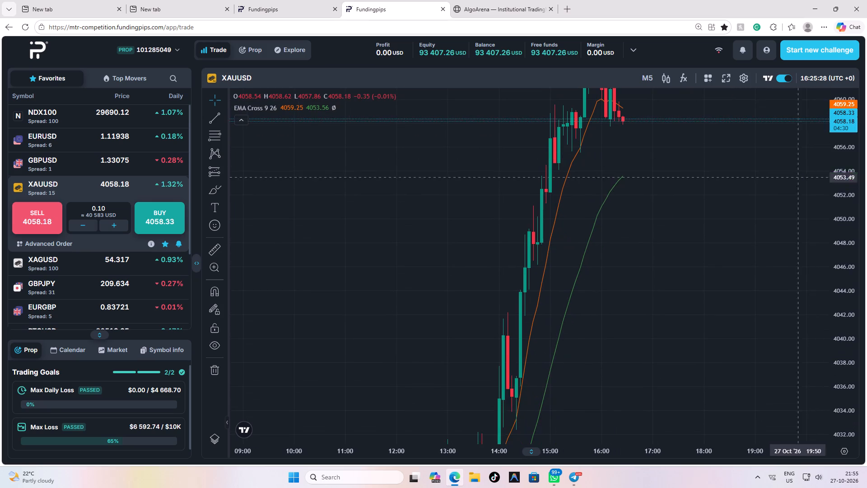
drag(846, 233, 824, 169)
scroll(648, 183, up, 3)
drag(634, 176, 601, 338)
scroll(559, 307, up, 5)
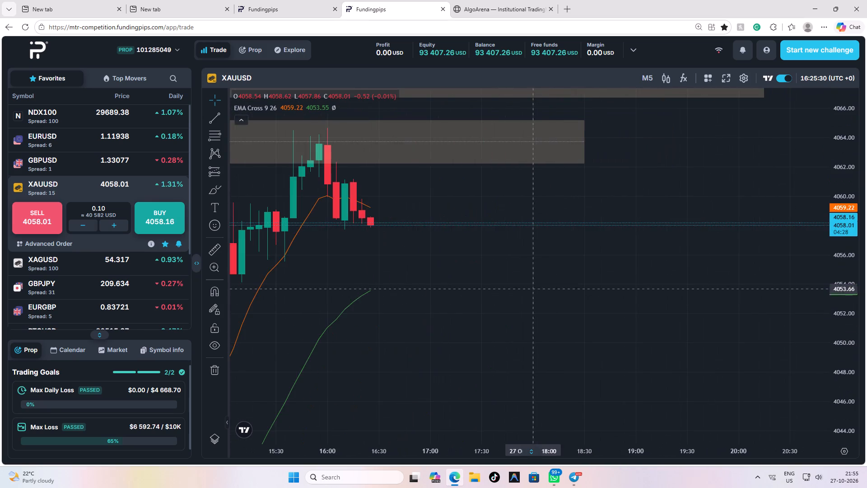
drag(486, 273, 605, 295)
scroll(556, 282, down, 3)
drag(634, 319, 650, 101)
click(650, 98)
drag(648, 233, 677, 104)
drag(596, 216, 620, 179)
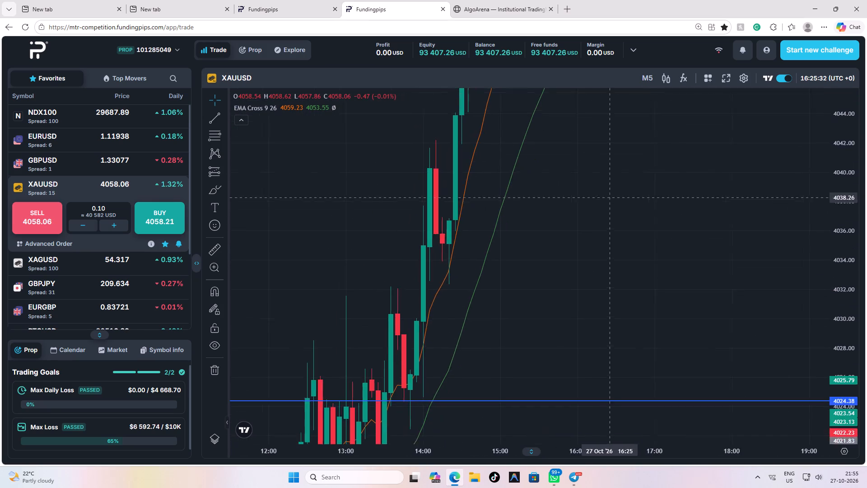
drag(620, 179, 640, 142)
click(641, 141)
drag(609, 235, 638, 138)
drag(611, 283, 634, 125)
drag(606, 231, 694, 48)
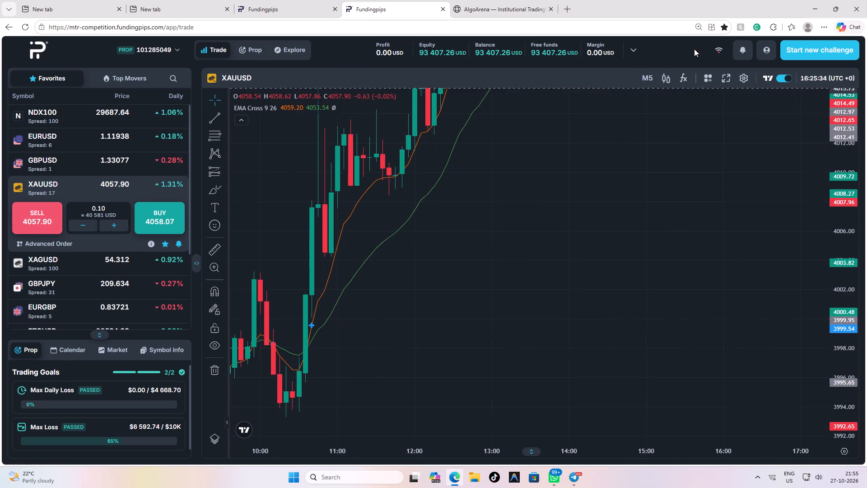
drag(659, 132, 670, 104)
drag(670, 108, 581, 304)
drag(621, 115, 556, 291)
drag(600, 165, 594, 284)
drag(592, 223, 565, 332)
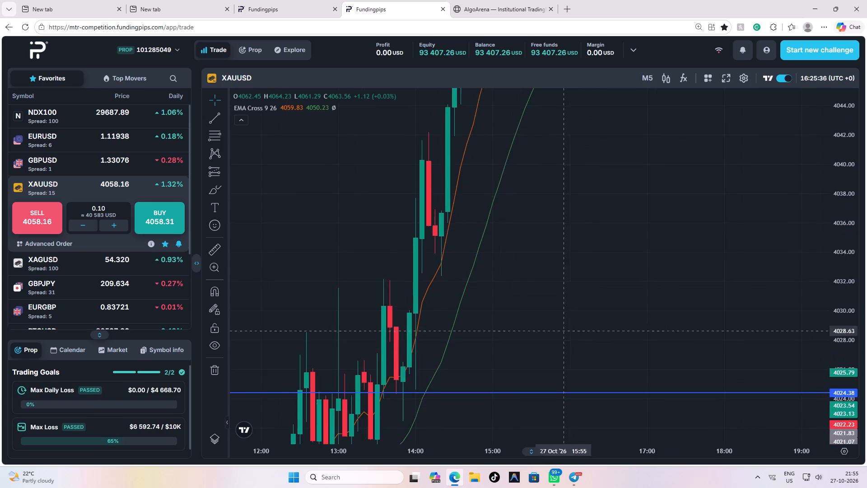
drag(577, 228, 552, 341)
drag(583, 188, 567, 314)
drag(586, 227, 574, 293)
drag(587, 225, 561, 319)
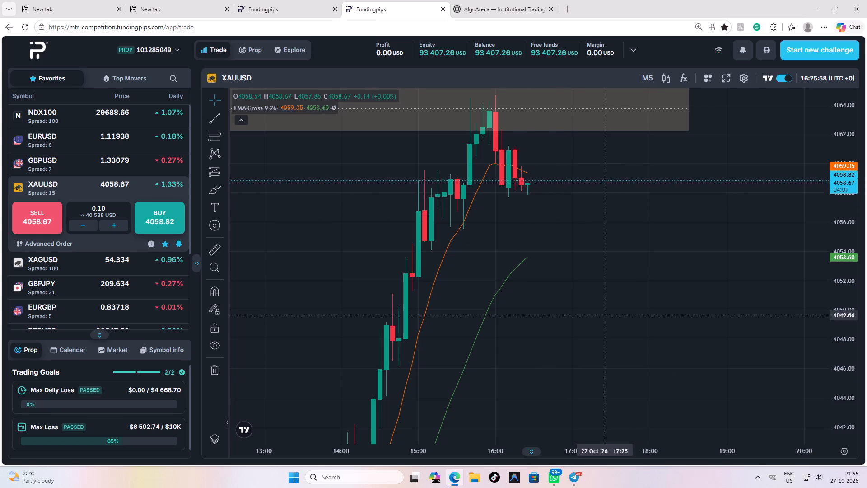
Switch XAUUSD's interval to M15 and back to M5, rechecking the latest candles against the zones above price.
click(648, 79)
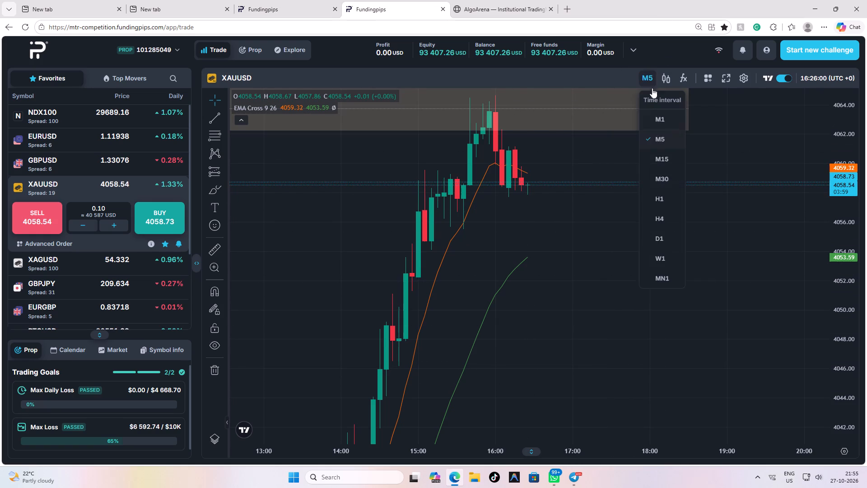
click(654, 153)
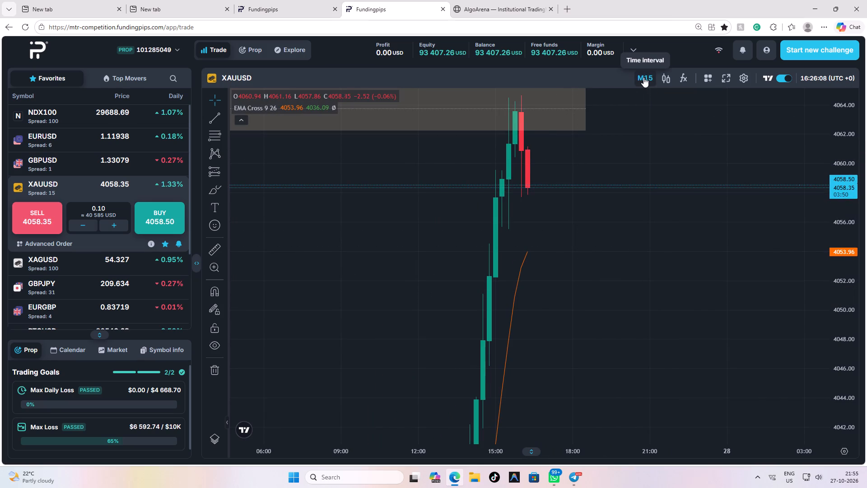
drag(835, 113, 826, 210)
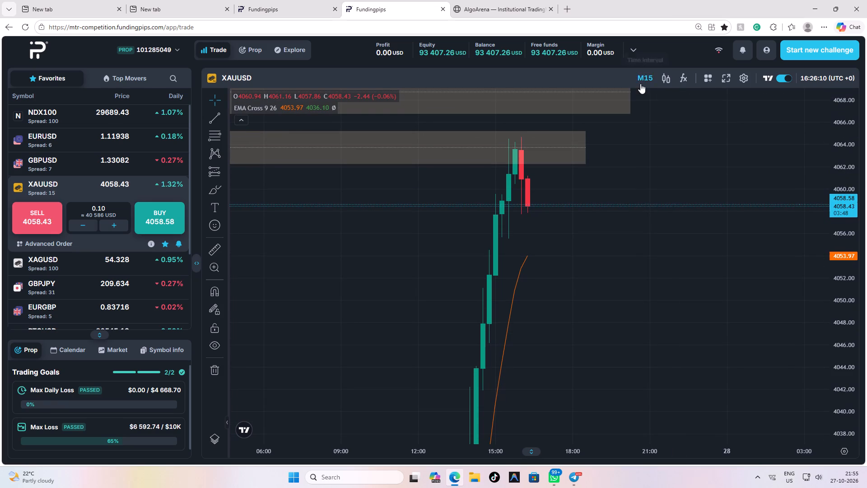
click(640, 84)
click(656, 141)
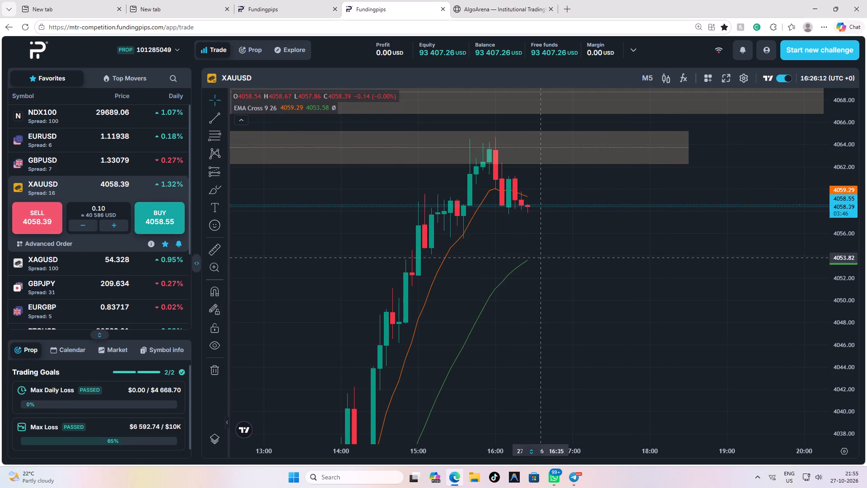
Glance at BTCUSD's peak zone and compare the ATAS Delta readings across AlgoArena's Gold, Bitcoin, Nasdaq 100 and Dow Jones cards.
click(303, 0)
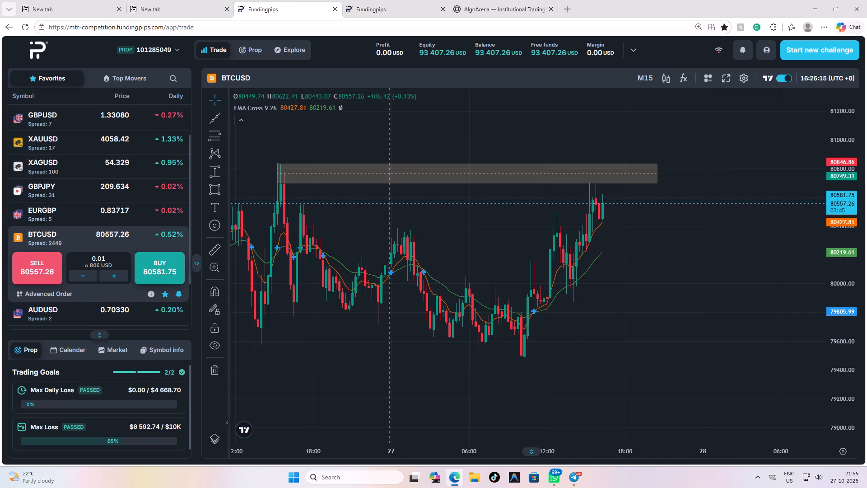
click(387, 10)
click(496, 10)
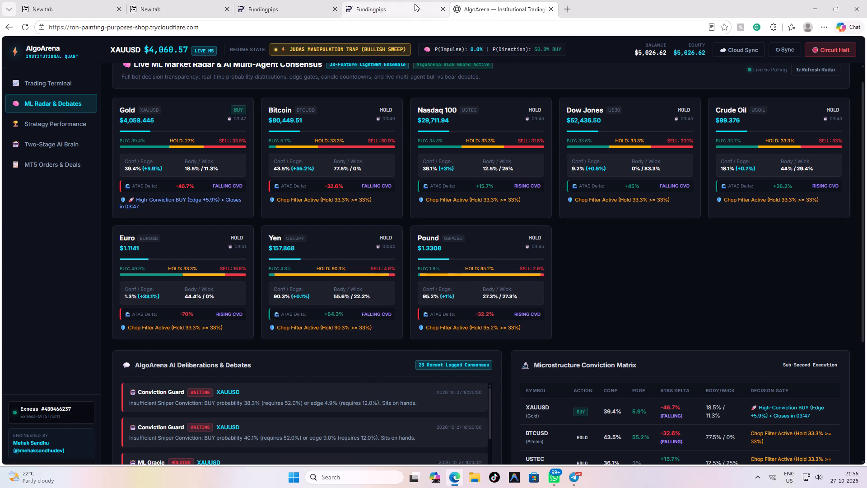
scroll(385, 186, up, 3)
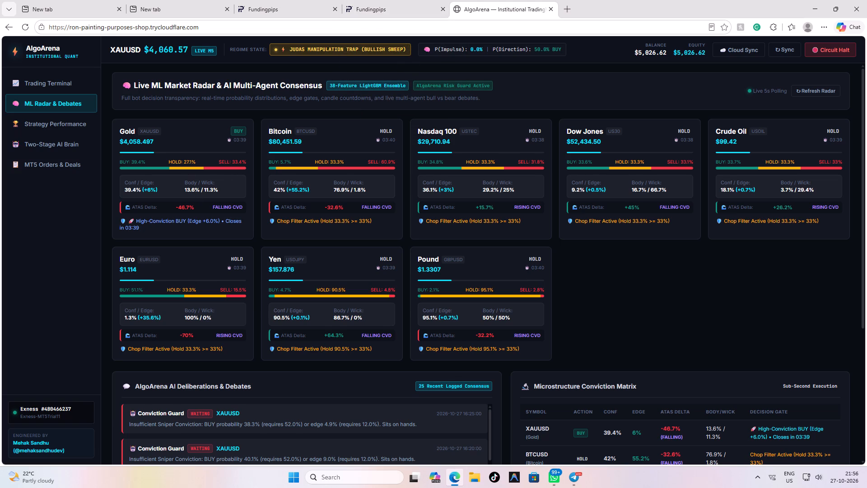
drag(164, 208, 214, 207)
click(214, 207)
drag(217, 207, 292, 208)
click(340, 208)
drag(349, 206, 360, 207)
drag(494, 213, 517, 212)
click(536, 211)
drag(562, 212, 619, 218)
click(630, 215)
click(612, 244)
drag(615, 212, 664, 206)
drag(664, 206, 665, 206)
click(661, 217)
click(629, 261)
Review AlgoArena's latest deliberations and conviction matrix, recheck BTCUSD's chart at its peak zone, and return to the signal cards.
scroll(605, 278, down, 4)
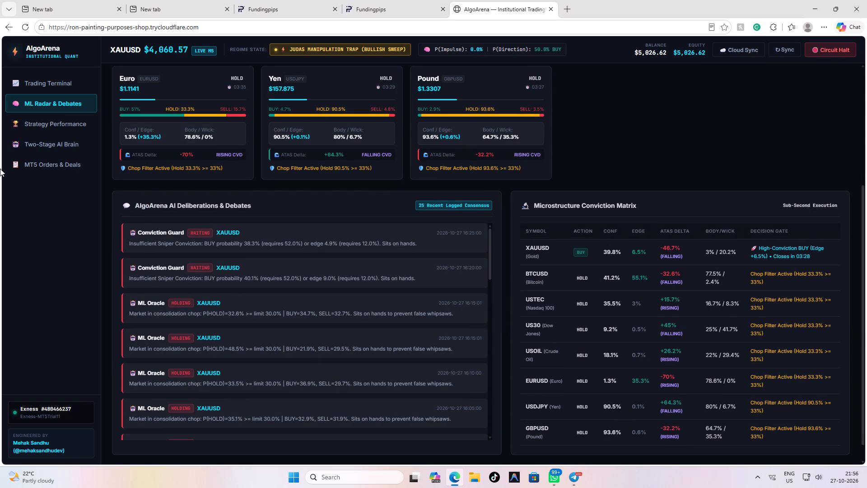
scroll(682, 181, up, 1)
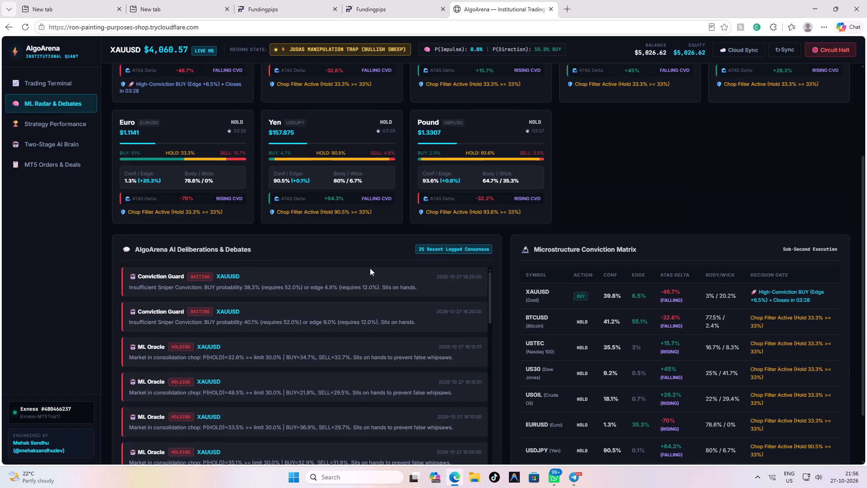
scroll(370, 268, up, 4)
click(278, 4)
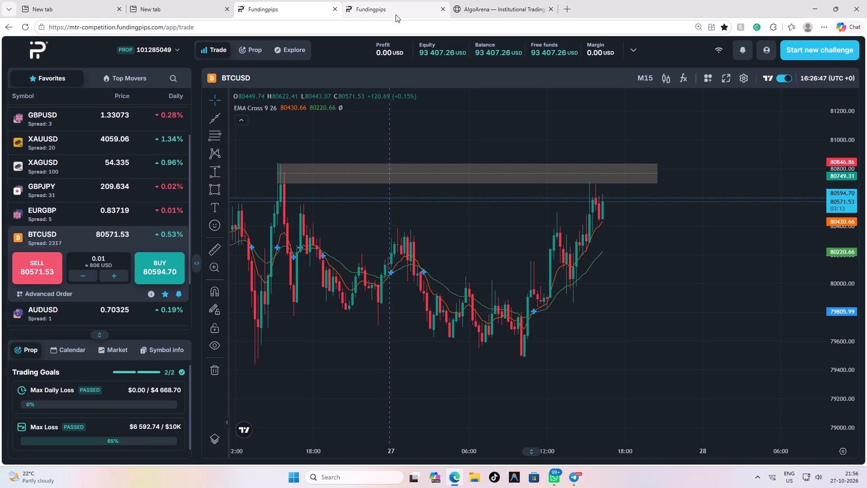
click(491, 8)
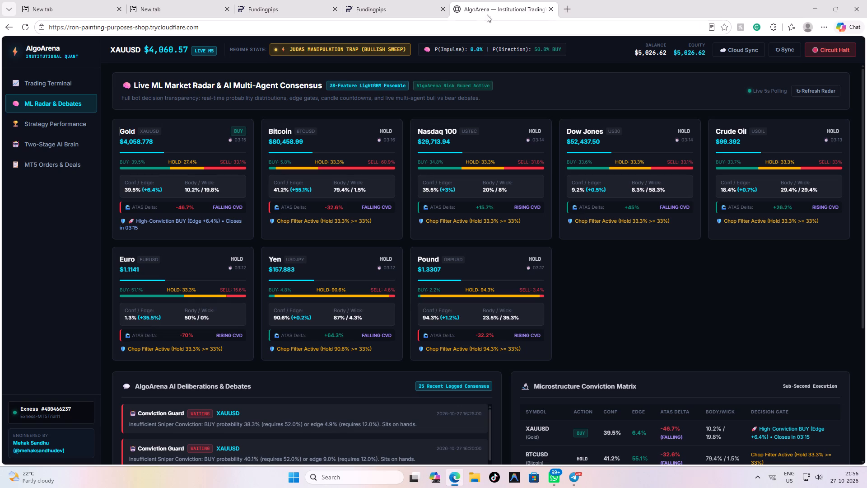
Review AlgoArena's AI deliberations and conviction matrix for XAUUSD, and return to the XAUUSD chart on Fundingpips.
scroll(437, 118, down, 5)
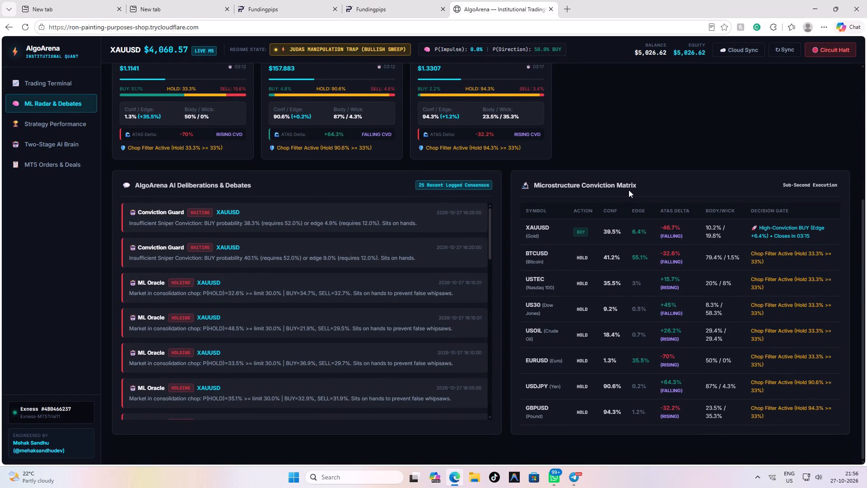
scroll(629, 190, up, 2)
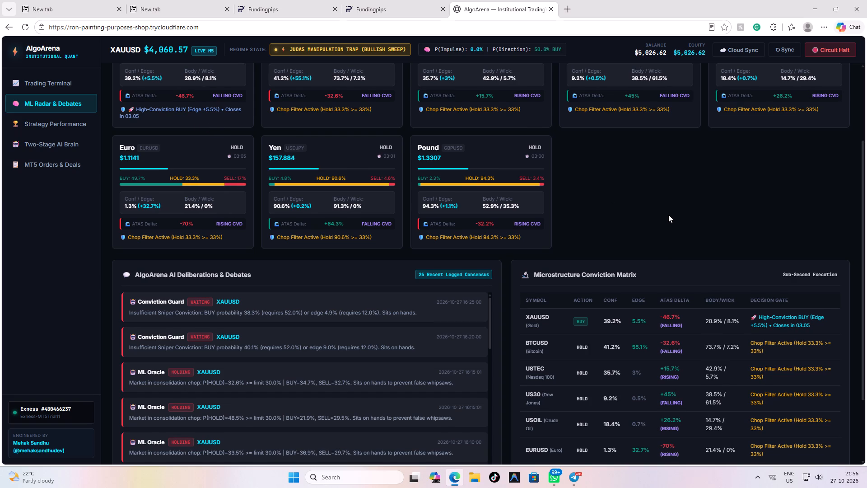
scroll(670, 212, up, 3)
click(388, 5)
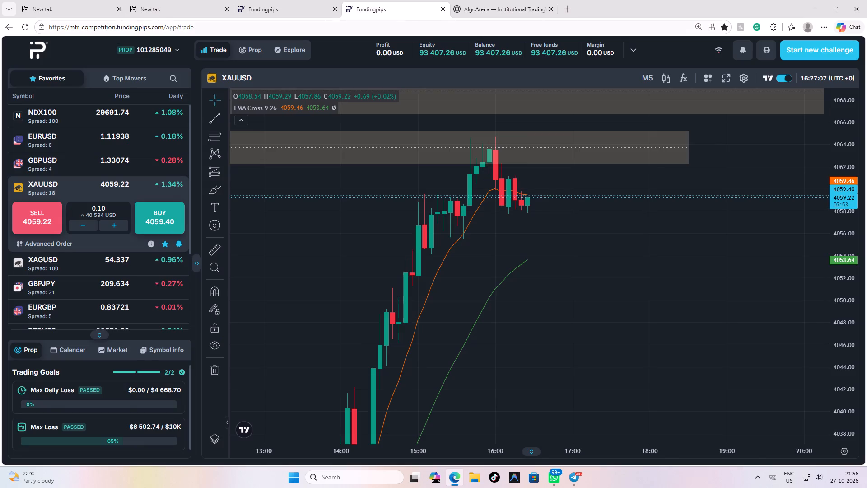
click(490, 10)
click(412, 4)
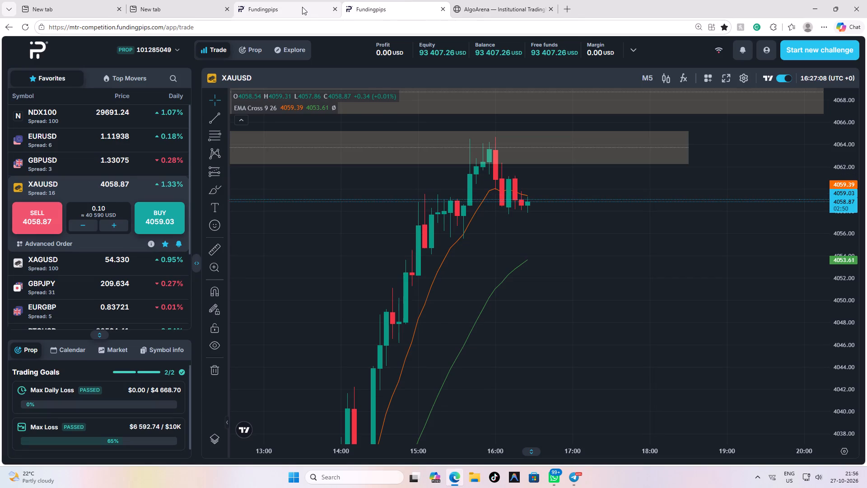
click(302, 7)
click(383, 5)
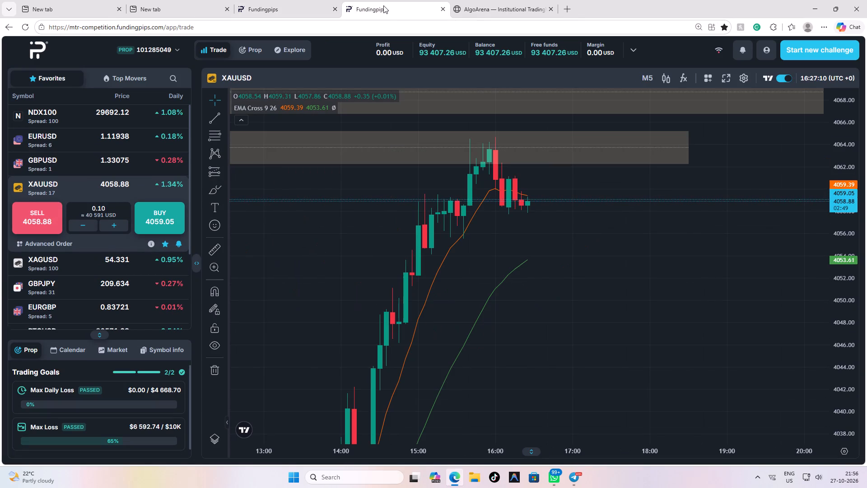
Check XAUUSD's latest candles on the M15 interval and return the chart to M5.
click(641, 81)
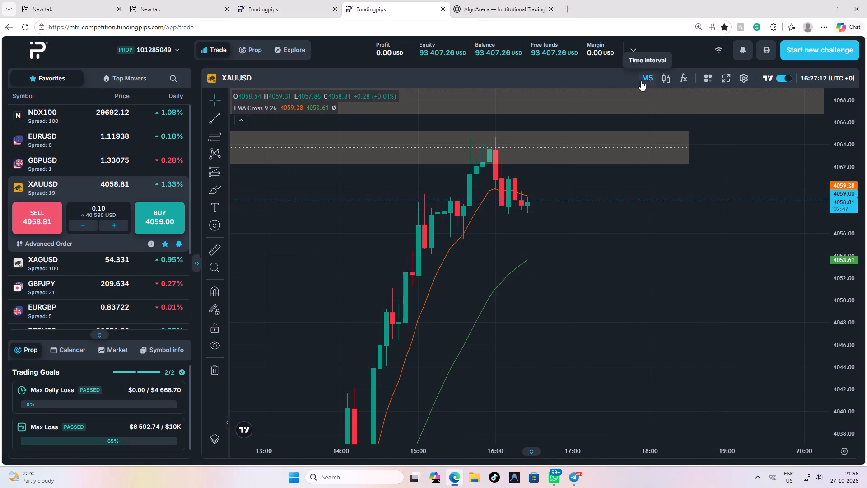
click(659, 154)
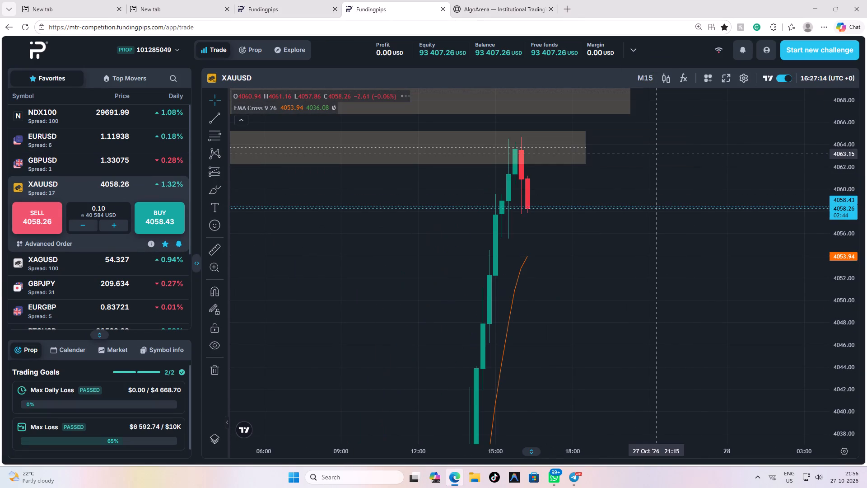
click(639, 75)
click(653, 139)
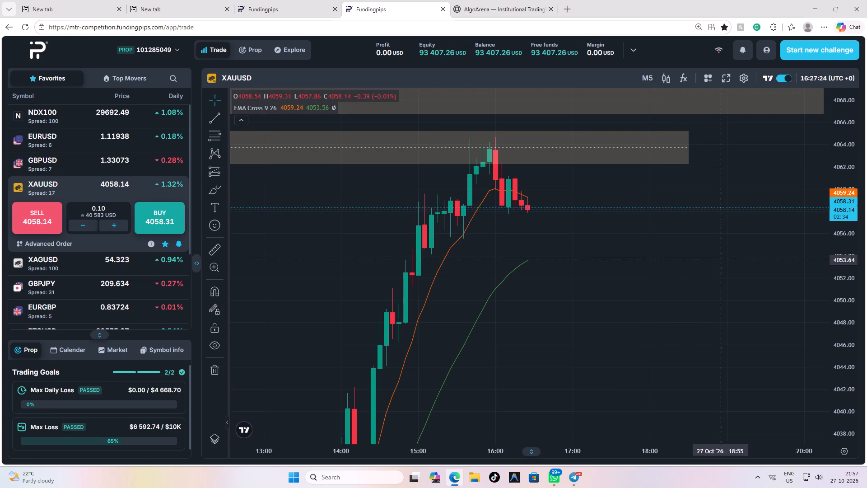
Trace the two zones above XAUUSD's current price back to their origin in the 22 October decline.
scroll(704, 251, down, 4)
drag(836, 141, 832, 197)
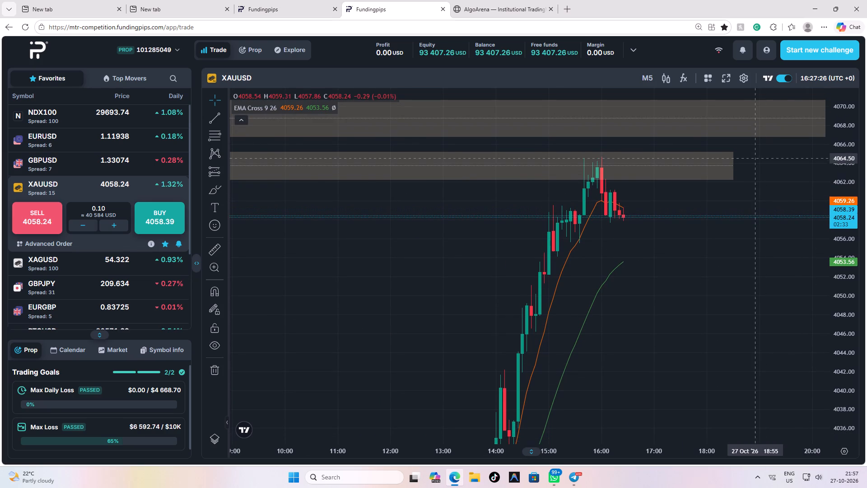
scroll(724, 192, down, 20)
scroll(724, 192, down, 15)
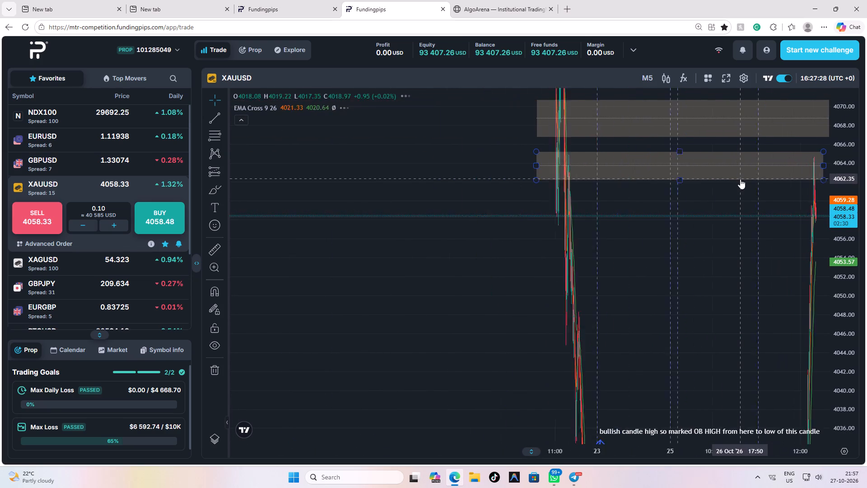
scroll(647, 202, up, 7)
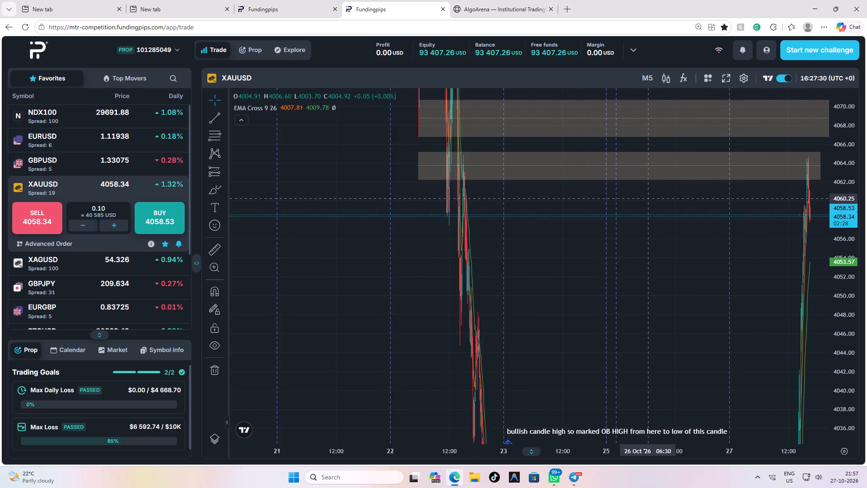
scroll(648, 198, up, 5)
scroll(648, 198, down, 8)
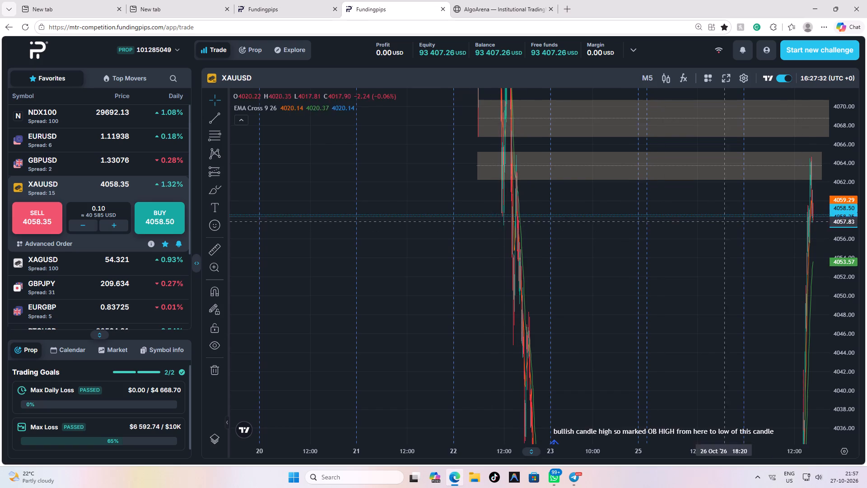
scroll(657, 242, up, 5)
drag(442, 244, 639, 253)
scroll(606, 252, up, 10)
drag(849, 132, 845, 319)
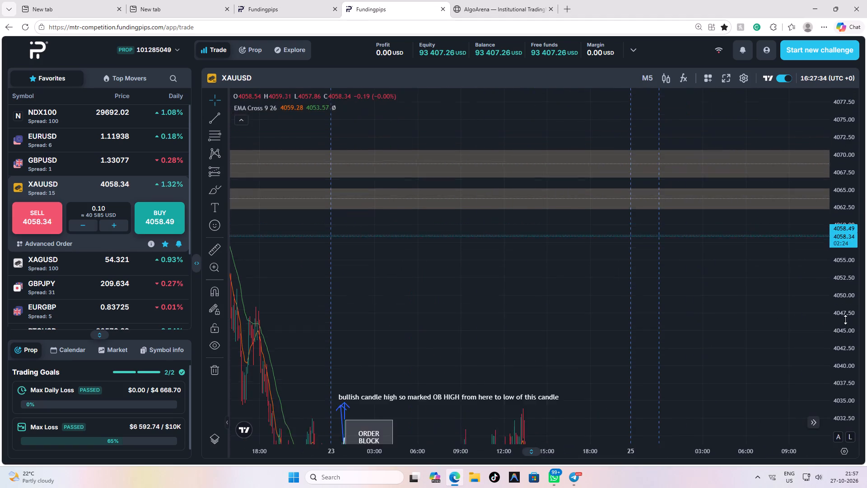
drag(845, 319, 843, 342)
scroll(578, 269, down, 8)
scroll(580, 263, up, 5)
drag(423, 261, 545, 265)
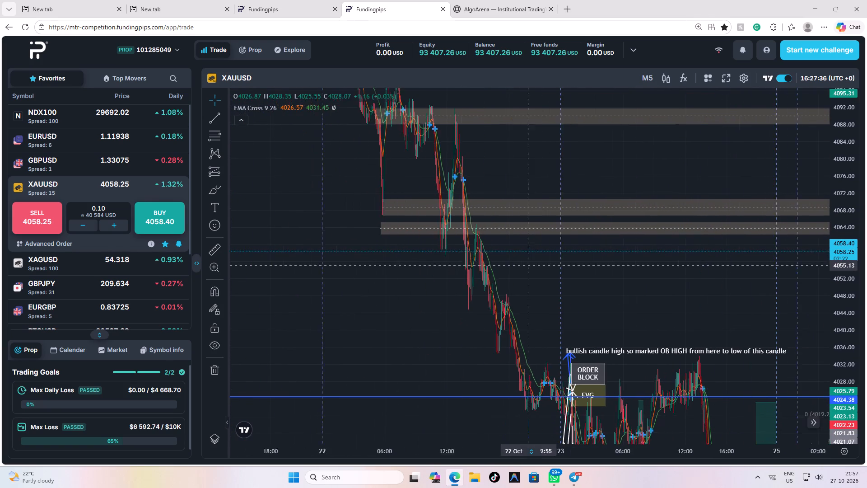
Examine the 22 October decline on M5 candle by candle, from the upper zones down to the swing lows below them.
drag(849, 280, 866, 143)
scroll(532, 244, down, 4)
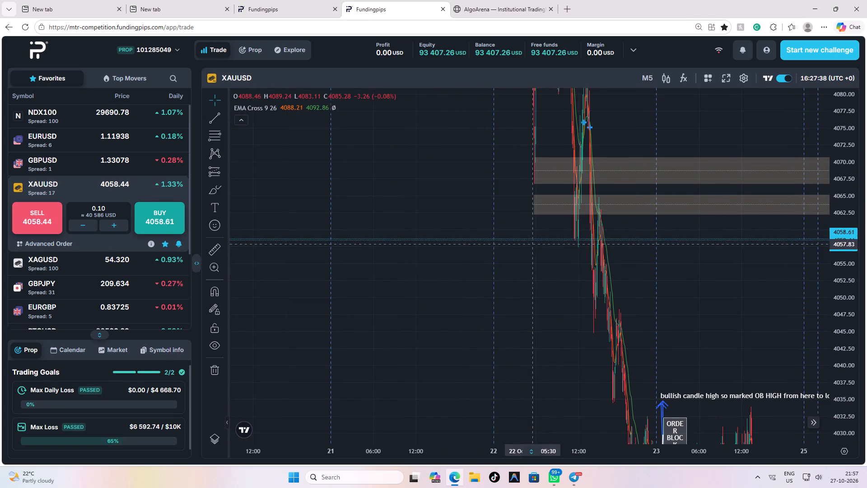
scroll(700, 131, down, 3)
drag(850, 105, 811, 267)
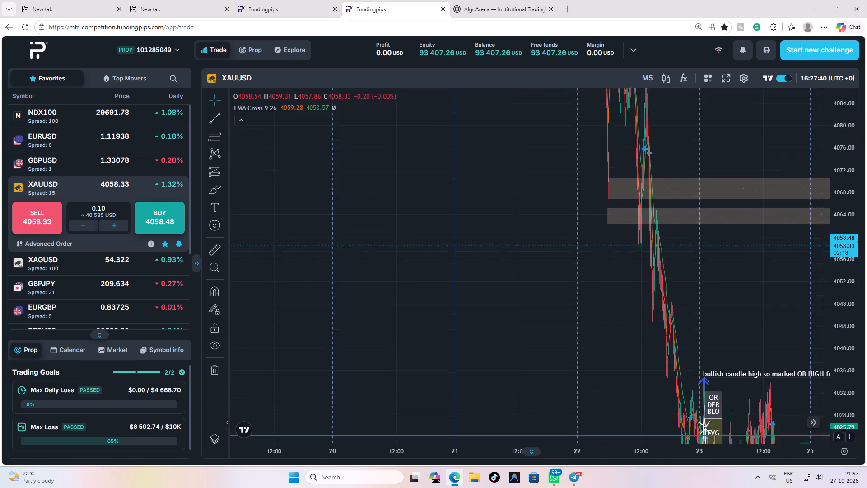
drag(811, 267, 768, 439)
scroll(592, 319, up, 15)
drag(240, 337, 488, 353)
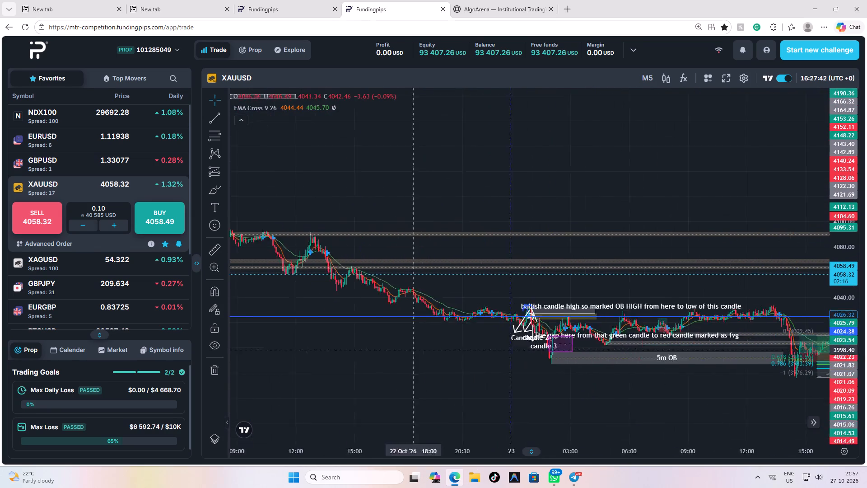
drag(488, 353, 554, 357)
scroll(509, 344, up, 9)
drag(305, 383, 771, 362)
scroll(856, 326, up, 8)
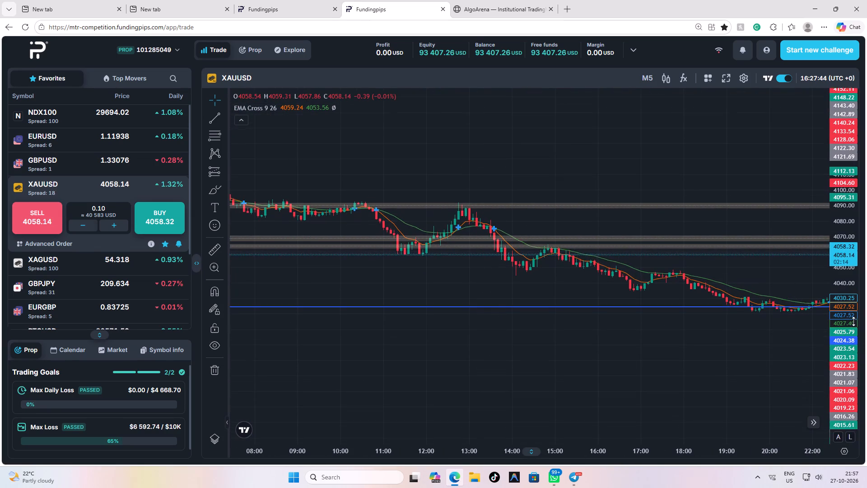
scroll(853, 321, up, 20)
scroll(853, 321, up, 7)
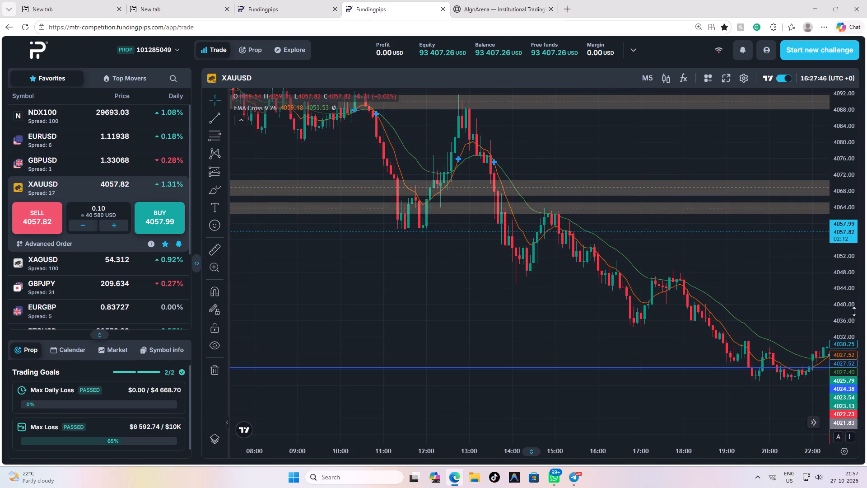
scroll(854, 310, up, 2)
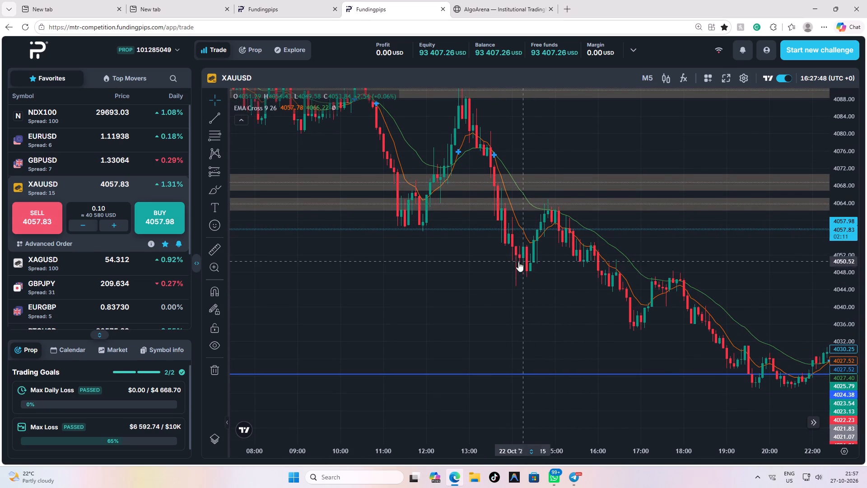
Place a horizontal line at about 4048.33, near the 22 October 14:05 swing low on XAUUSD's M5 chart.
scroll(570, 275, down, 2)
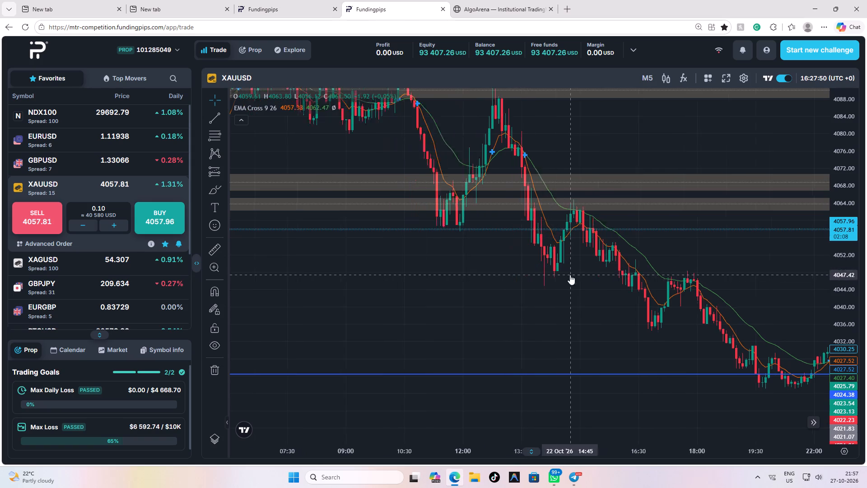
scroll(570, 275, down, 1)
drag(727, 248, 311, 236)
drag(565, 258, 351, 253)
drag(584, 281, 866, 257)
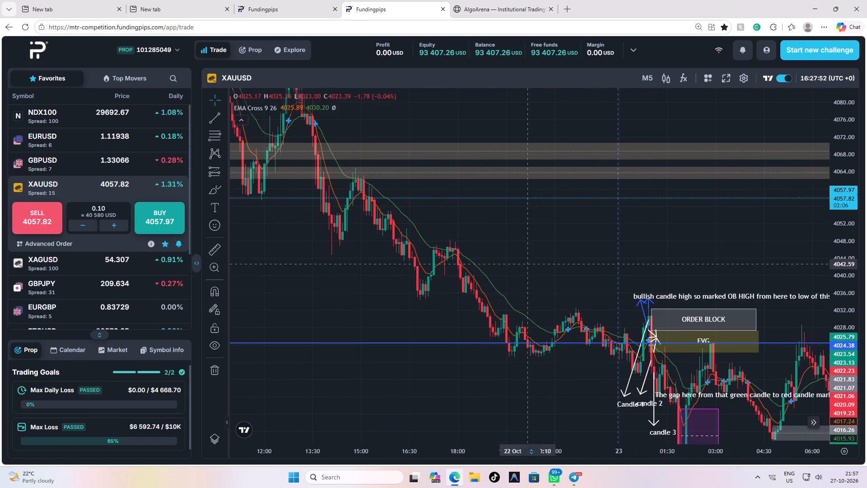
click(225, 113)
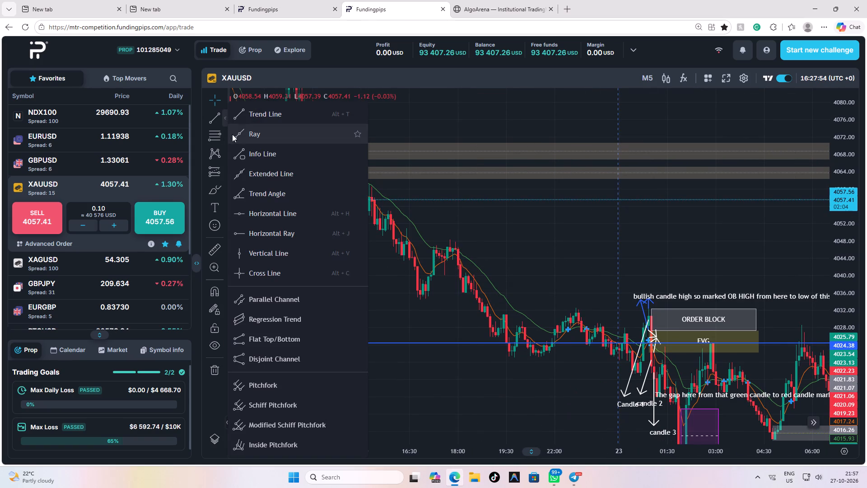
click(247, 217)
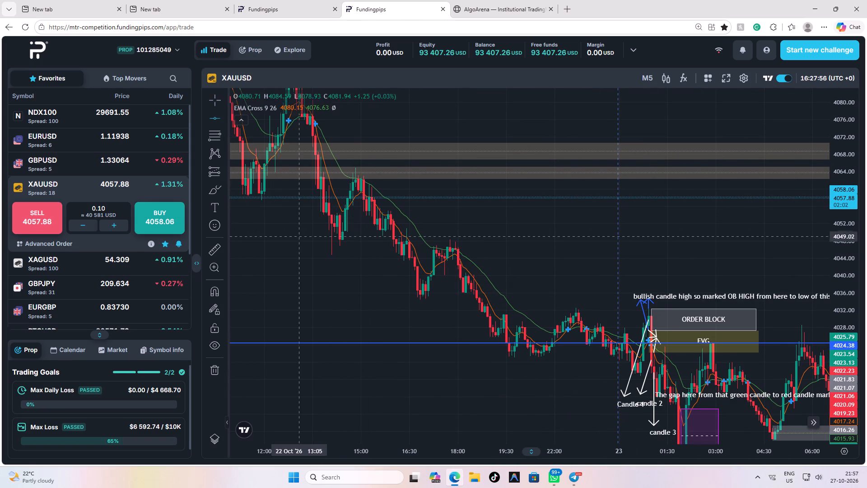
click(331, 239)
Follow the new horizontal line forward to 27 October and examine it against the rally, current price and overhead zones.
drag(610, 272, 220, 270)
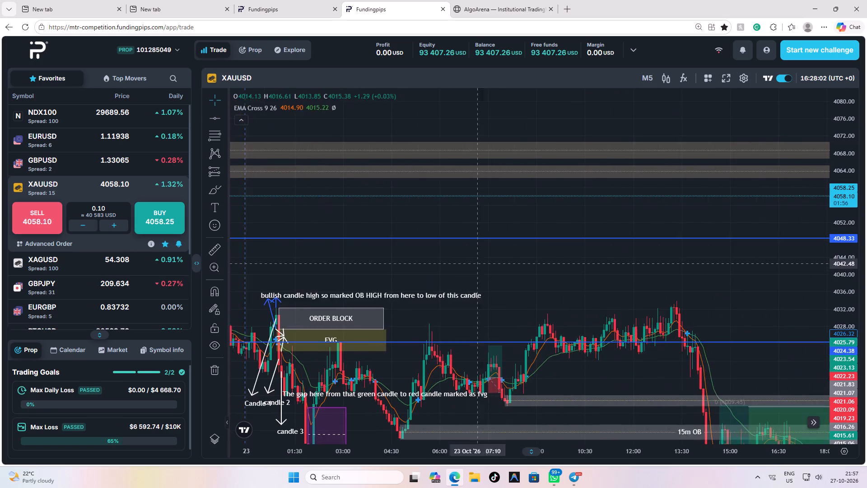
drag(578, 263, 236, 253)
drag(608, 275, 408, 261)
drag(595, 262, 410, 262)
drag(634, 256, 420, 257)
drag(664, 253, 468, 254)
drag(734, 257, 523, 255)
drag(695, 259, 473, 257)
drag(627, 260, 412, 253)
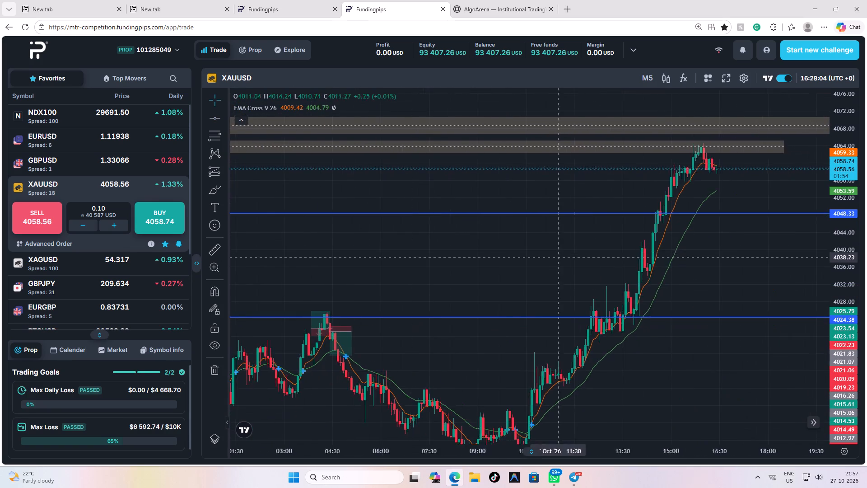
drag(597, 258, 449, 256)
scroll(569, 226, up, 1)
drag(846, 239, 861, 140)
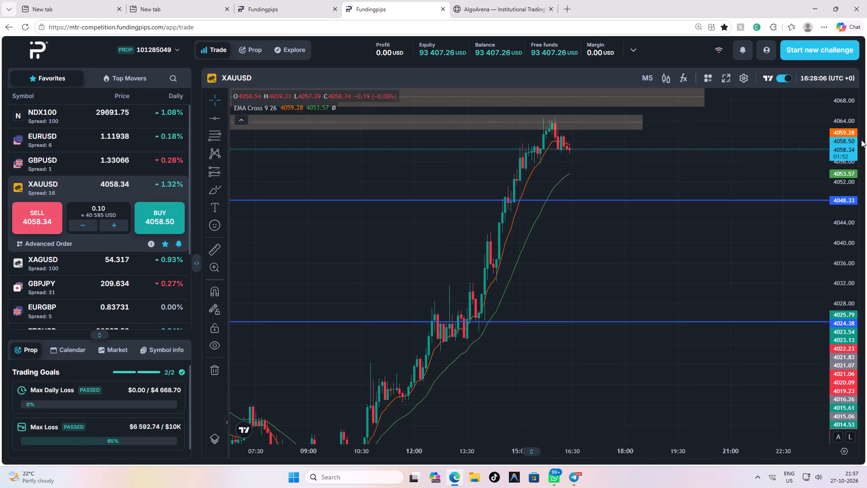
drag(861, 140, 865, 113)
drag(614, 246, 635, 293)
scroll(639, 287, down, 1)
drag(664, 252, 659, 322)
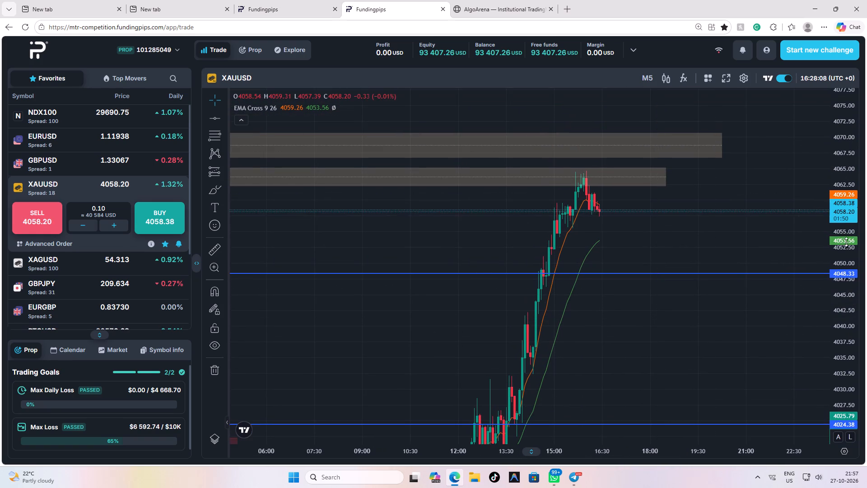
drag(837, 231, 841, 214)
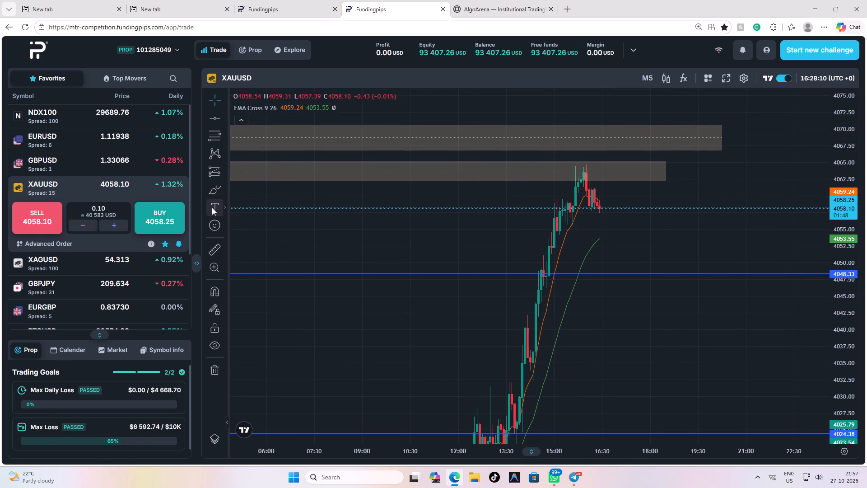
Measure the price distance from the latest XAUUSD candle's low down to the 4048.33 line.
click(216, 250)
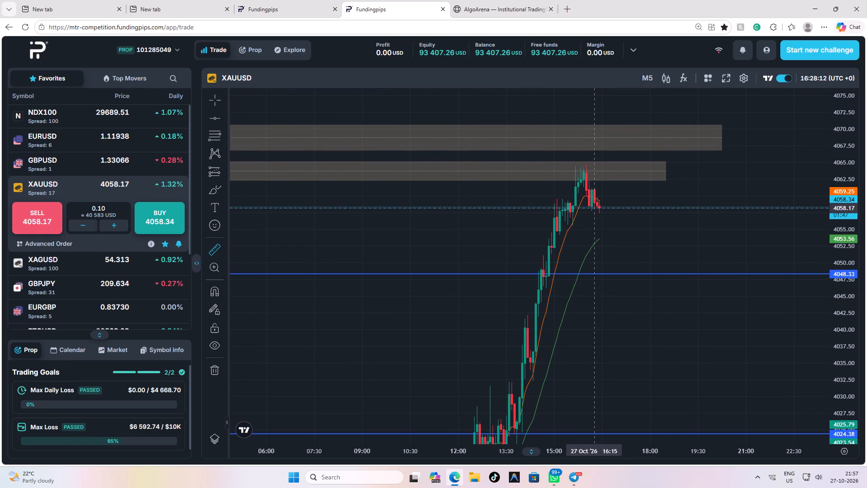
click(600, 212)
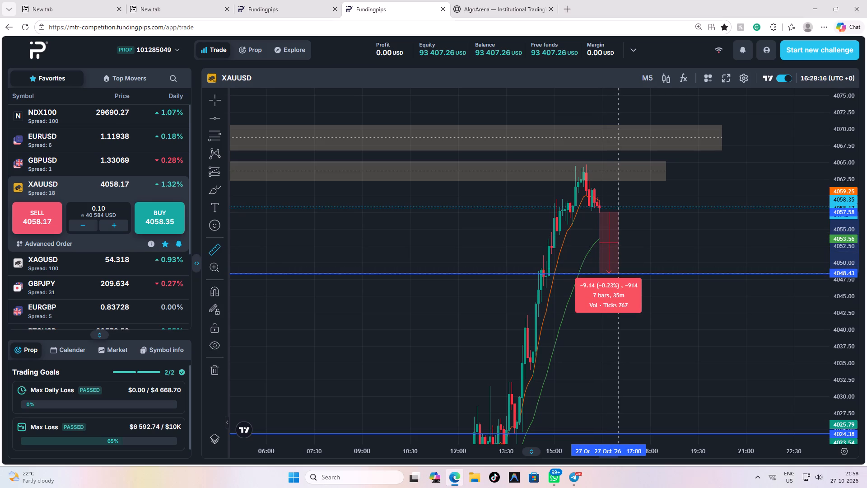
click(619, 273)
click(639, 238)
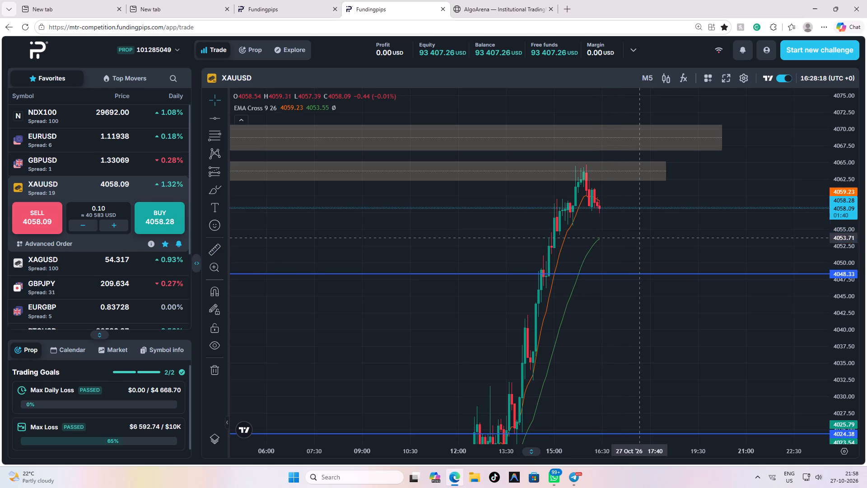
Inspect XAUUSD's latest candles up close on M5 and switch the interval to M15.
scroll(621, 239, up, 1)
drag(834, 243, 846, 115)
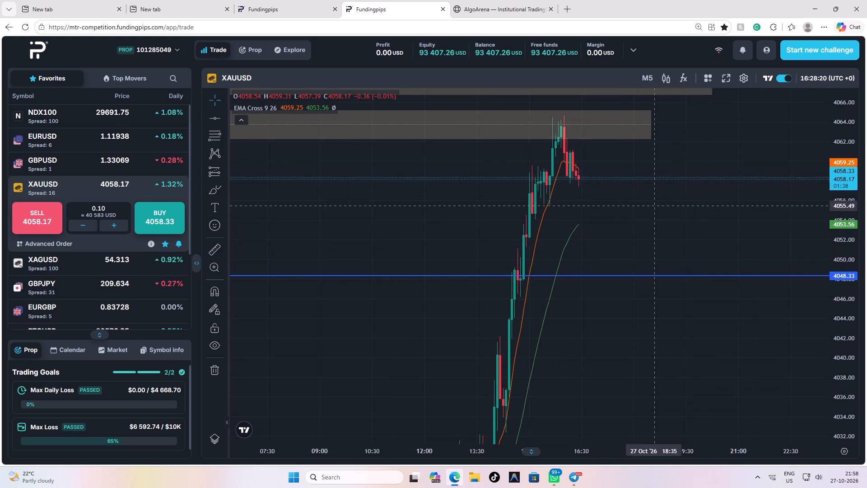
scroll(653, 206, up, 5)
drag(459, 235, 651, 263)
scroll(643, 260, up, 3)
click(645, 75)
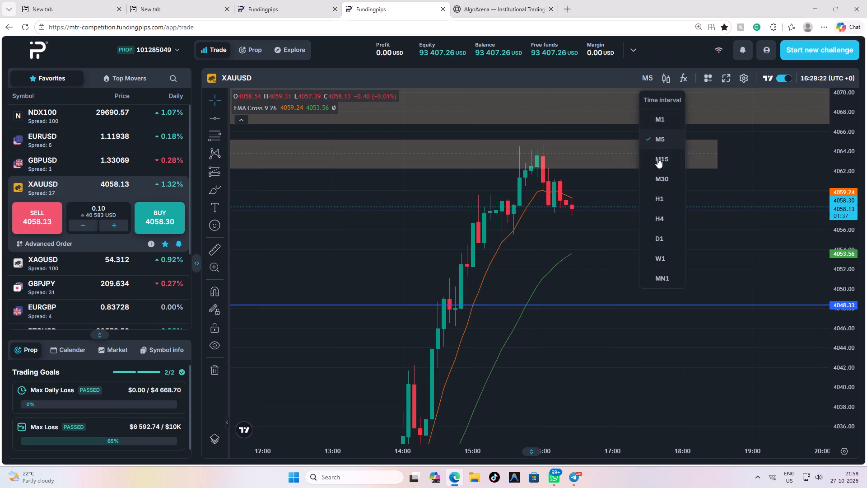
click(658, 161)
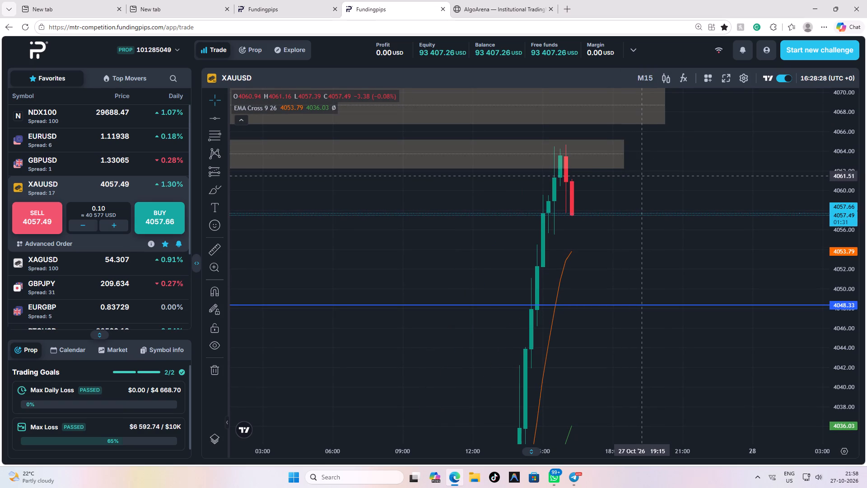
Compare XAUUSD's latest pullback candles between the M5 and M15 intervals, finishing on M15.
click(653, 80)
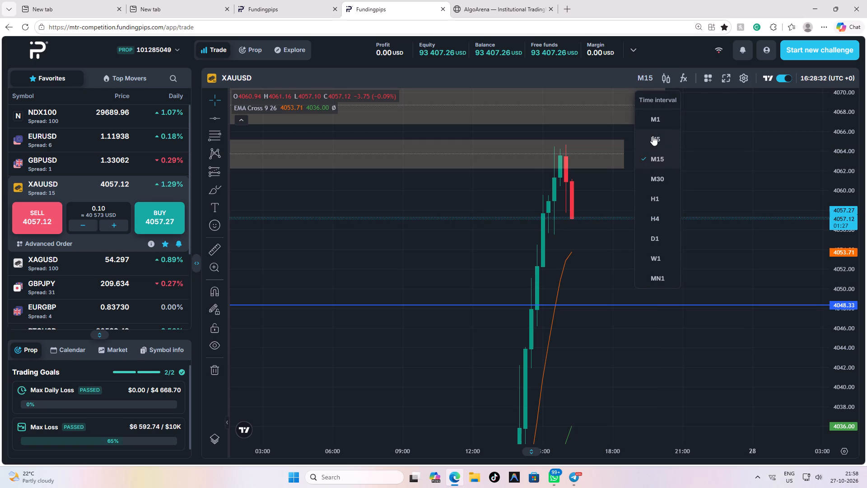
click(653, 136)
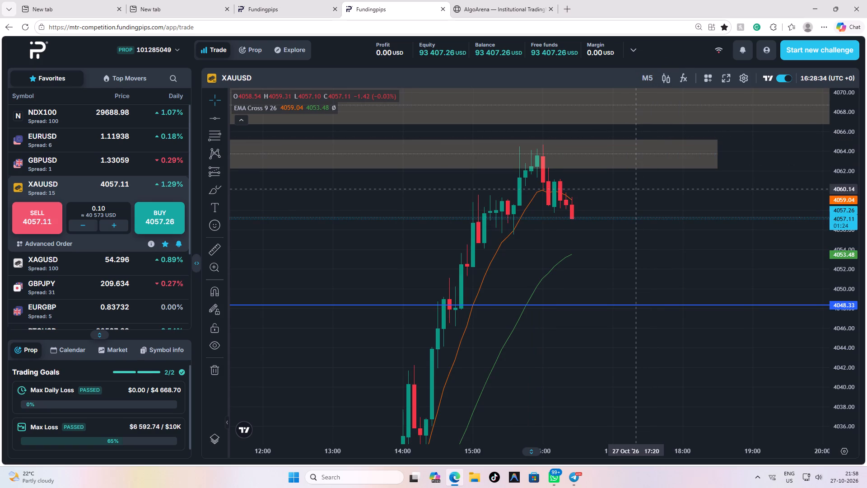
click(650, 75)
click(653, 151)
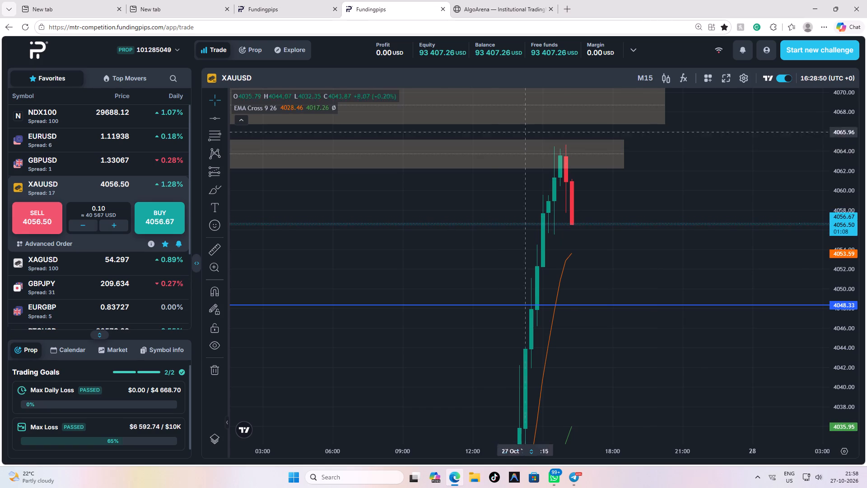
click(646, 77)
click(652, 140)
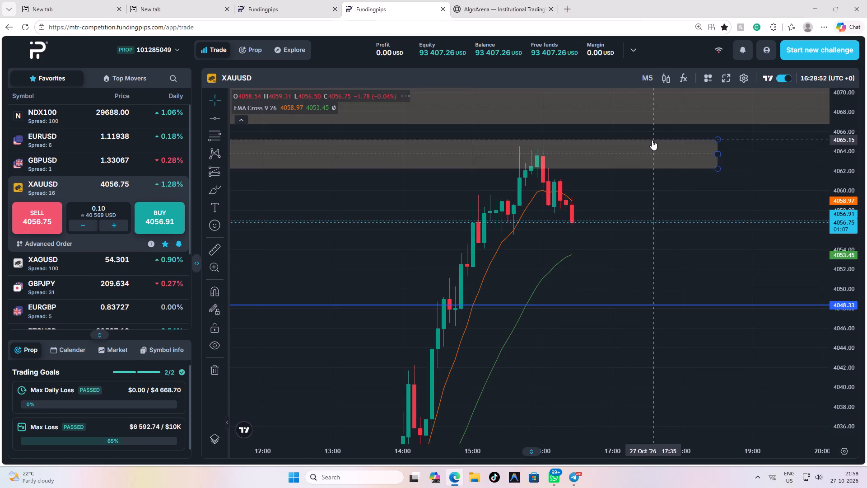
scroll(706, 221, down, 1)
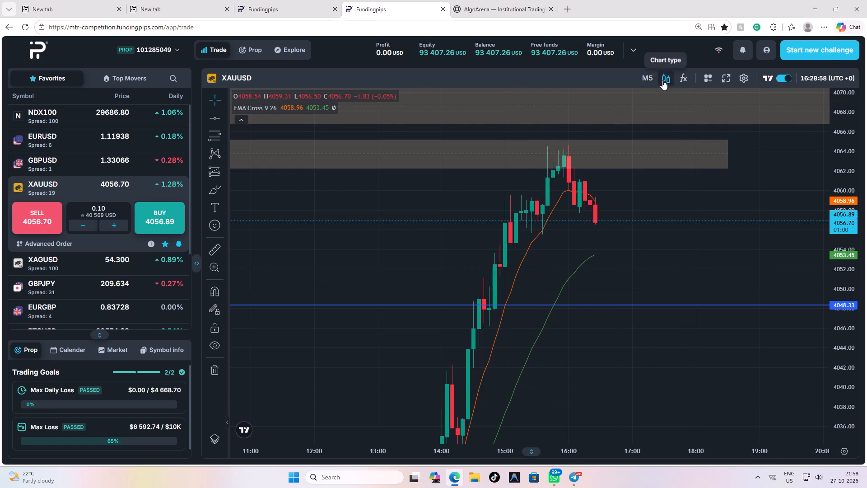
click(652, 74)
click(657, 157)
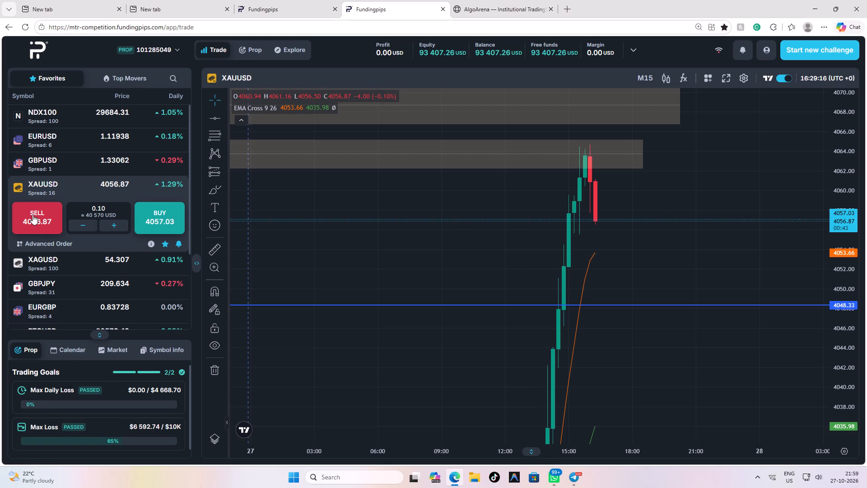
Set the XAUUSD quick-order volume to 0.20.
triple_click(104, 222)
click(104, 222)
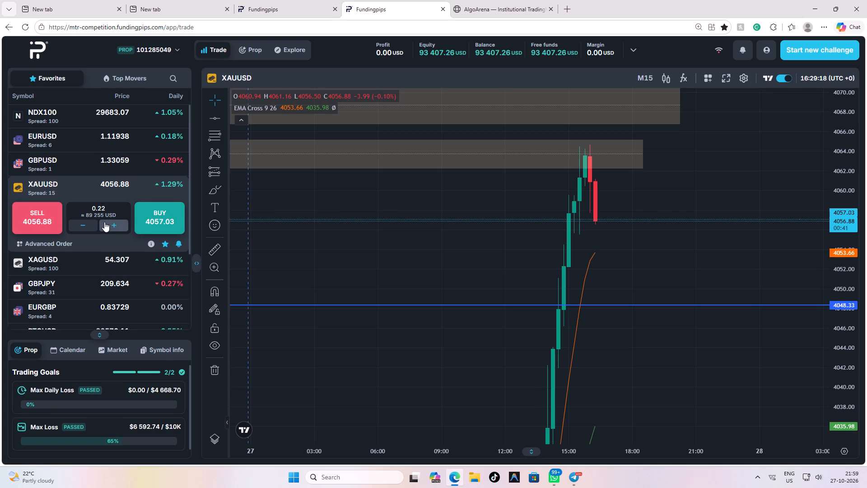
triple_click(96, 223)
triple_click(96, 223)
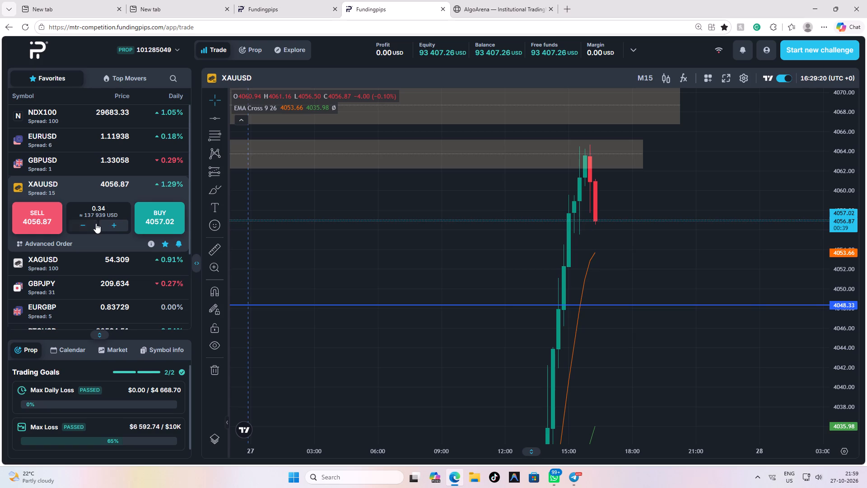
double_click(96, 223)
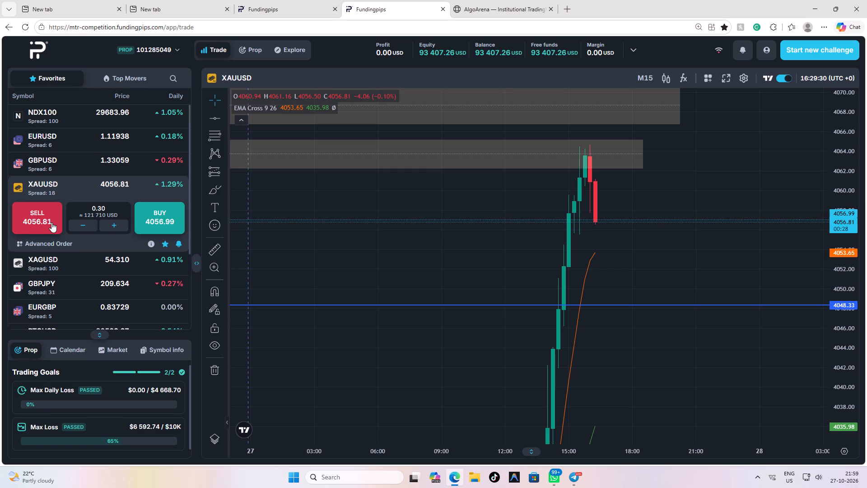
triple_click(76, 225)
triple_click(76, 225)
triple_click(76, 225)
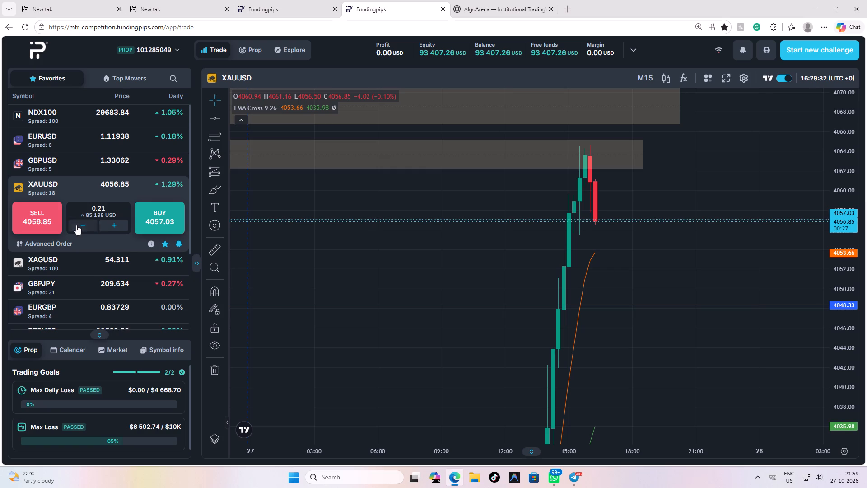
click(76, 225)
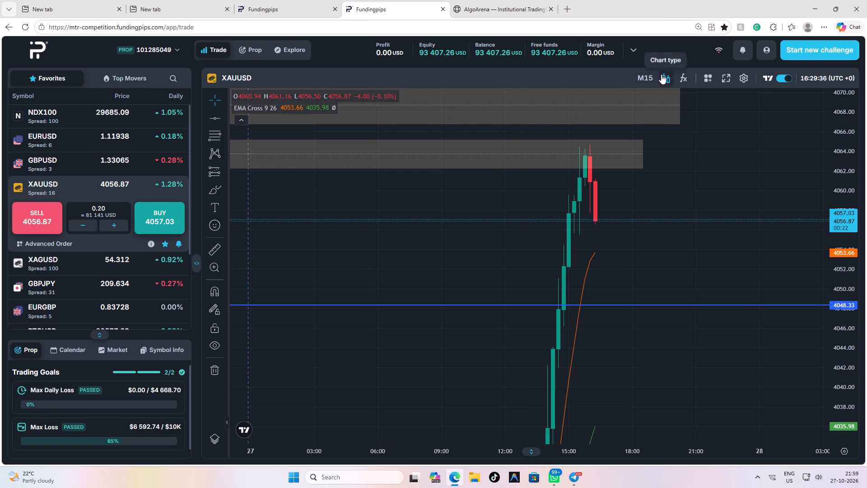
Recheck XAUUSD on M5 and M15, and open three market sell positions of 0.20 each.
click(642, 74)
click(648, 142)
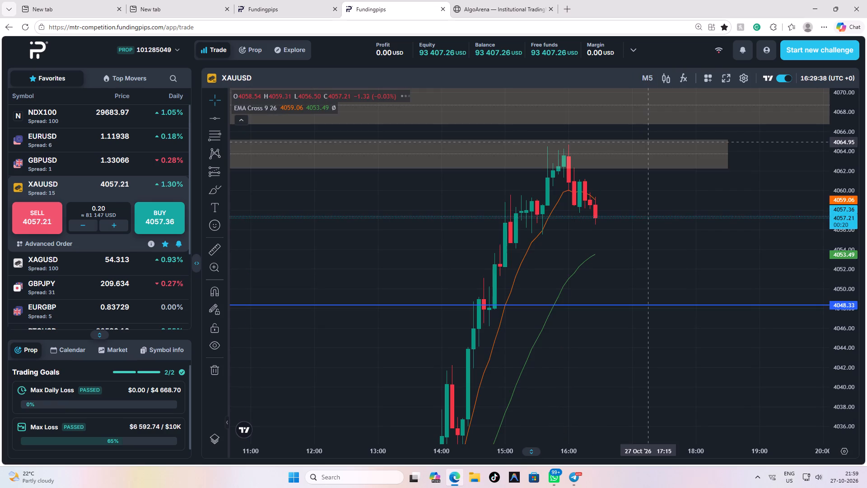
click(645, 80)
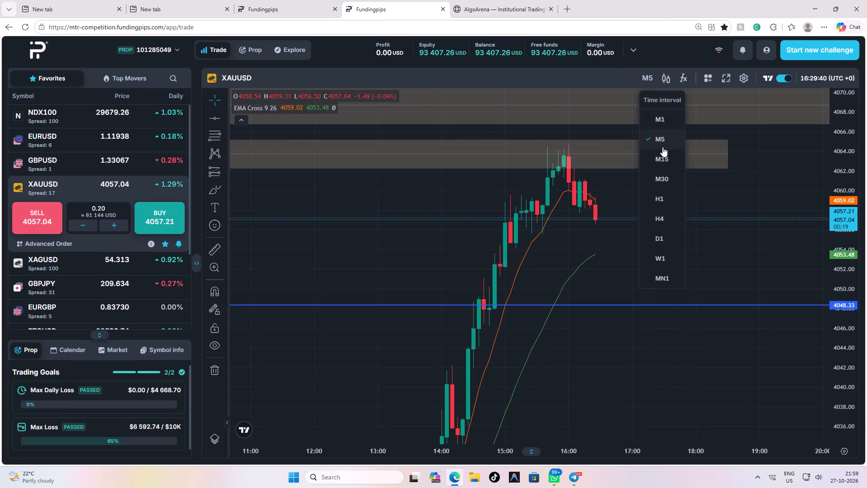
click(662, 151)
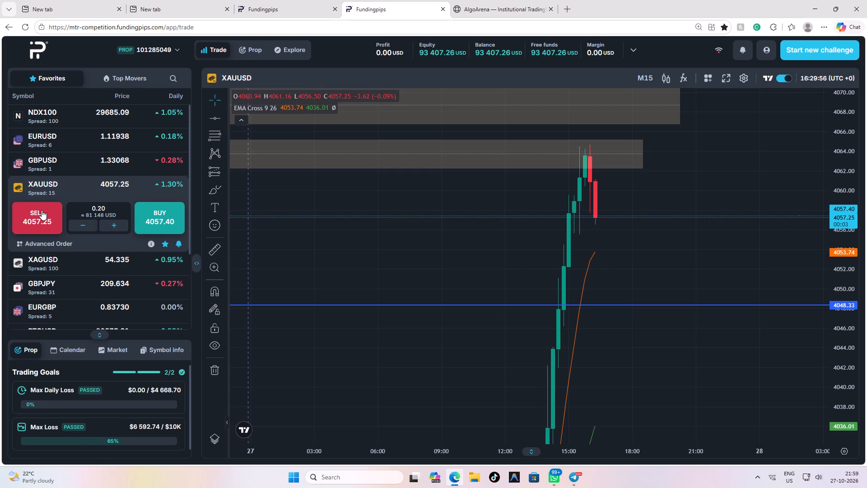
double_click(42, 210)
click(42, 210)
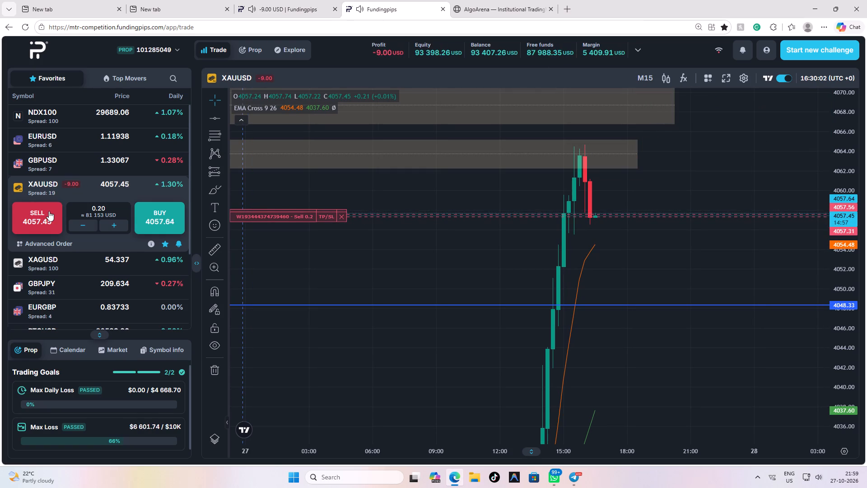
click(49, 211)
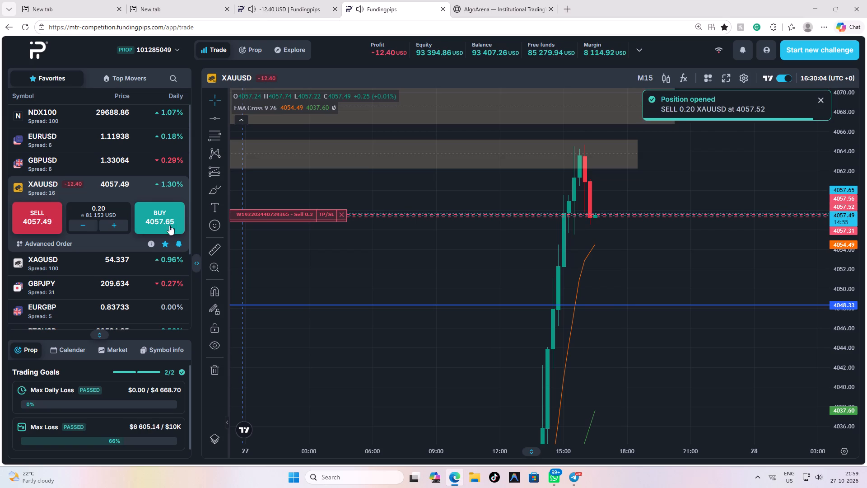
Draw a Short Position projection at XAUUSD's latest M15 candle with its entry at about 4057.36.
drag(844, 251, 860, 149)
scroll(708, 223, up, 3)
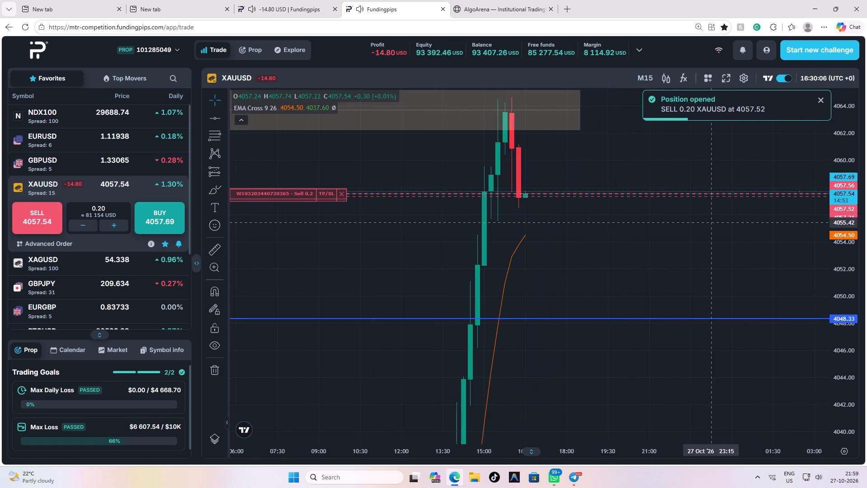
scroll(593, 232, up, 3)
drag(512, 256, 615, 286)
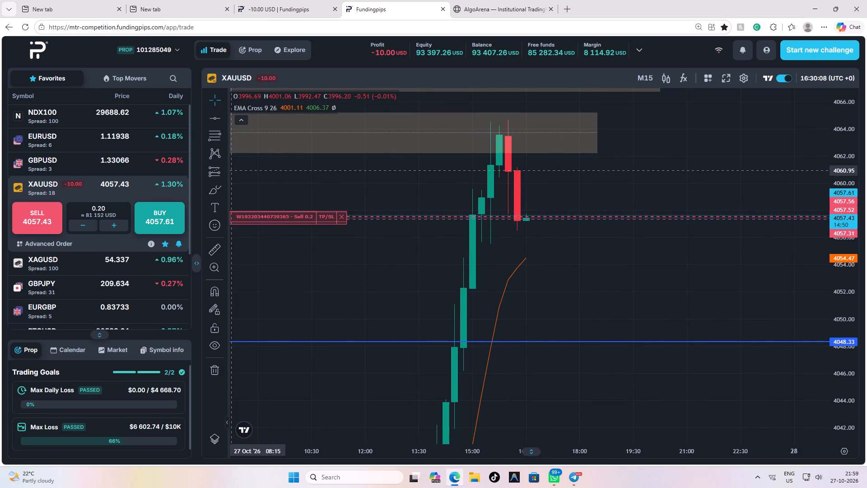
click(222, 172)
click(227, 171)
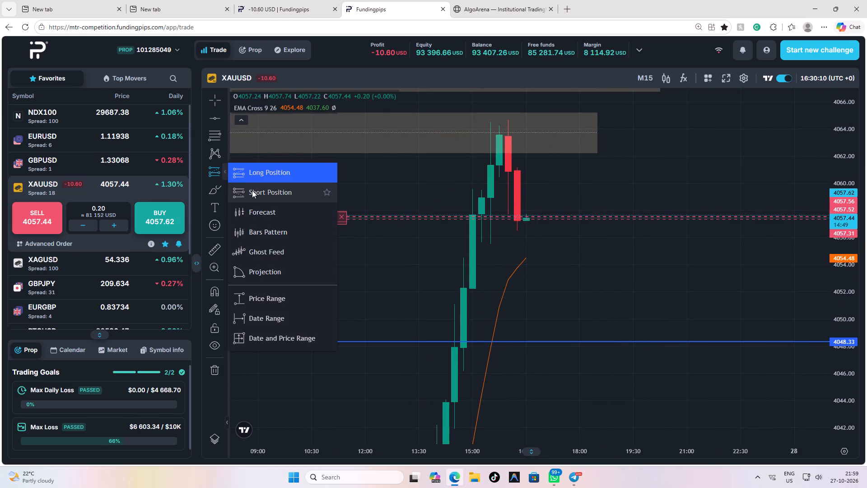
click(252, 190)
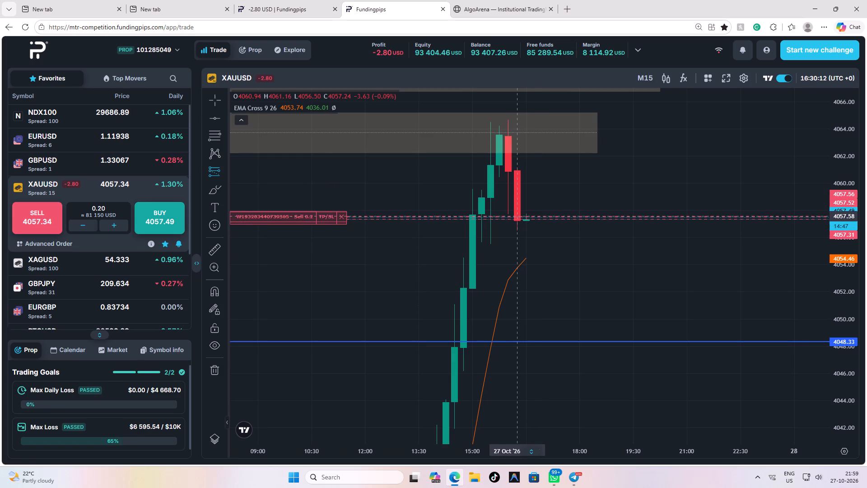
click(521, 216)
drag(674, 167, 673, 249)
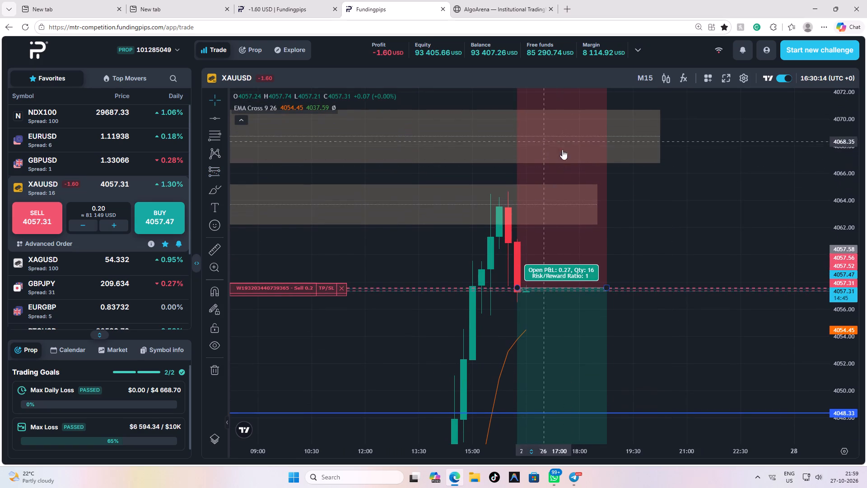
click(569, 267)
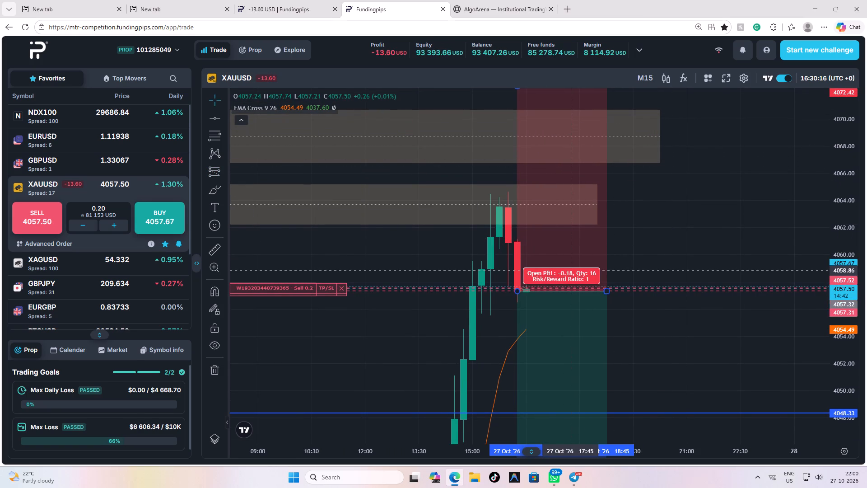
Adjust the short projection's stop to about 4065.57, above the nearer grey zone, and its target to about 4040.69.
drag(848, 128, 814, 297)
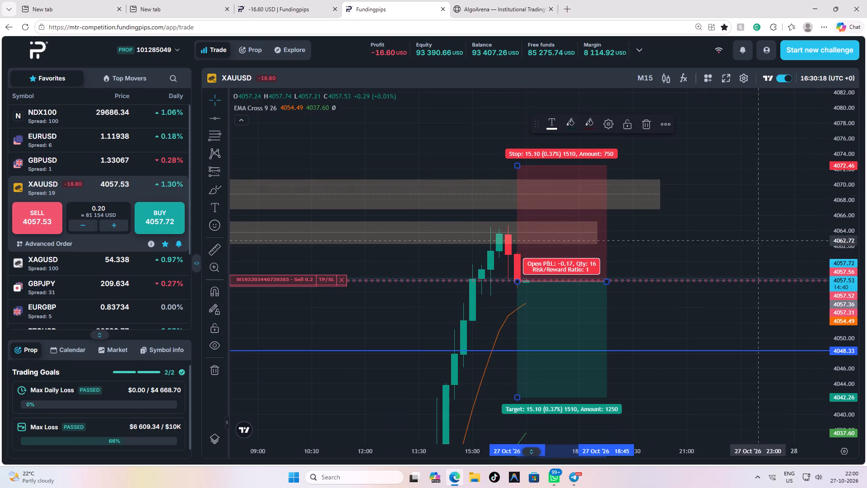
drag(519, 166, 507, 219)
drag(672, 242, 677, 146)
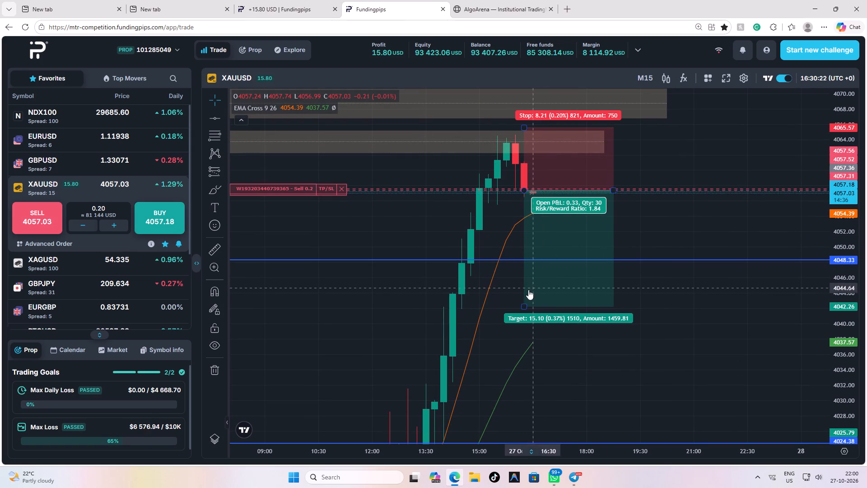
drag(523, 305, 534, 259)
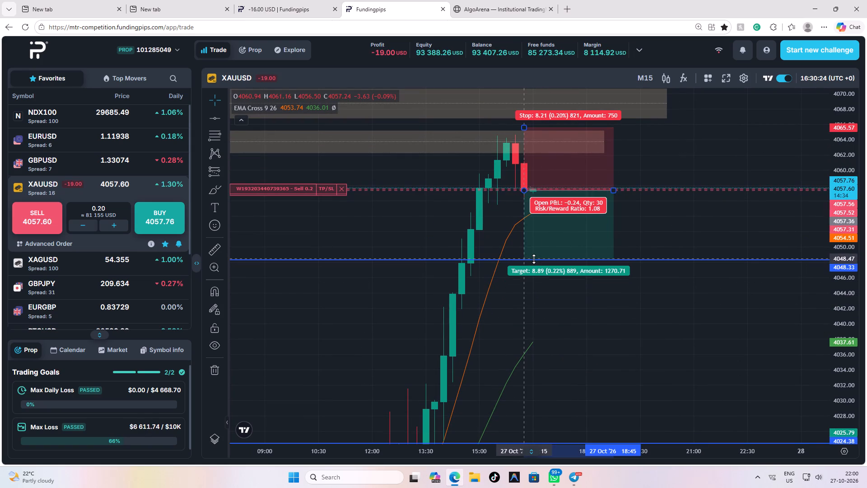
drag(534, 259, 531, 312)
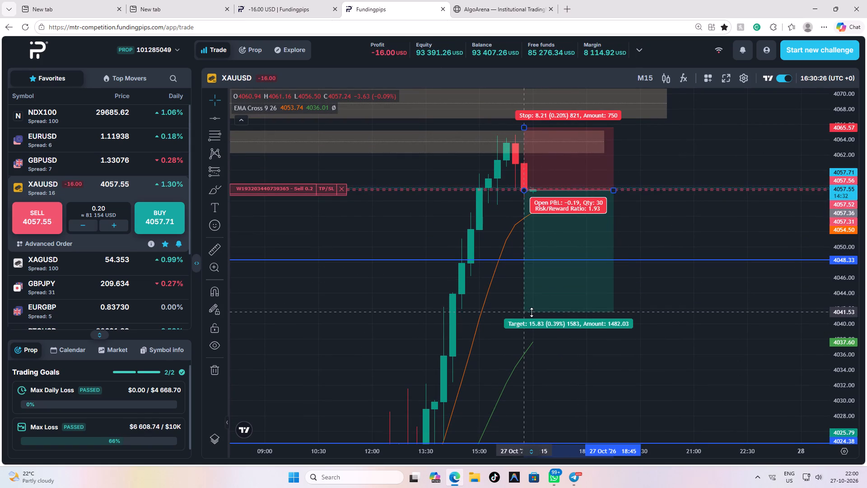
drag(531, 312, 531, 319)
click(653, 280)
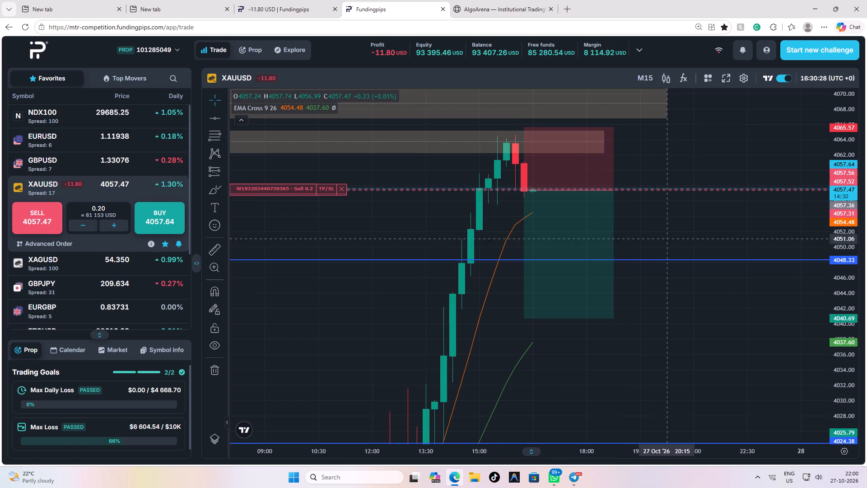
Set take profit at 4040.56 and stop loss at 4065.57 on the sell position opened at 4057.52.
click(323, 188)
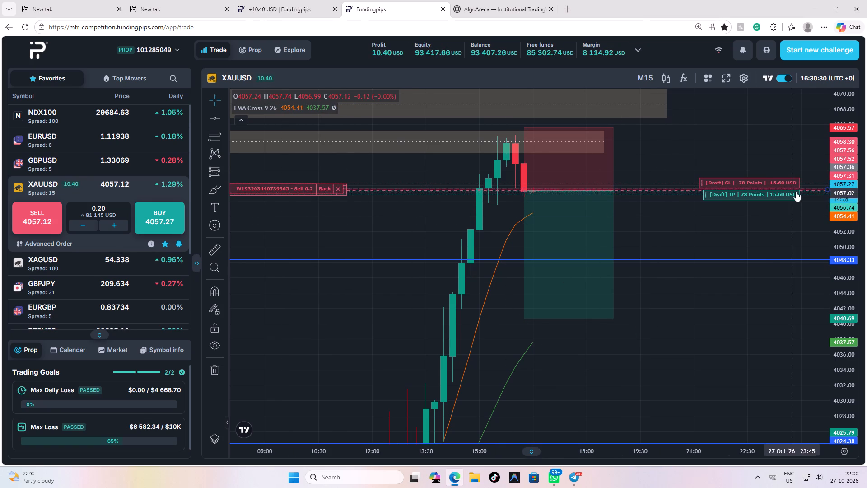
drag(762, 197, 747, 318)
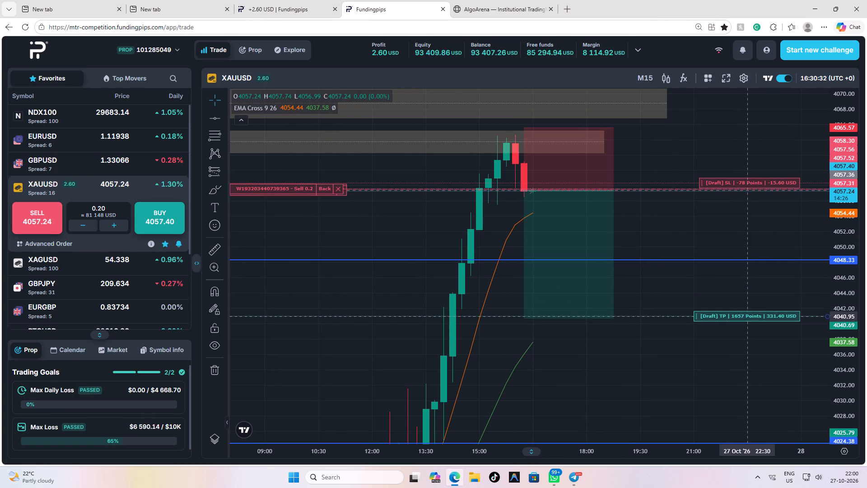
drag(747, 318, 748, 319)
drag(750, 234, 741, 291)
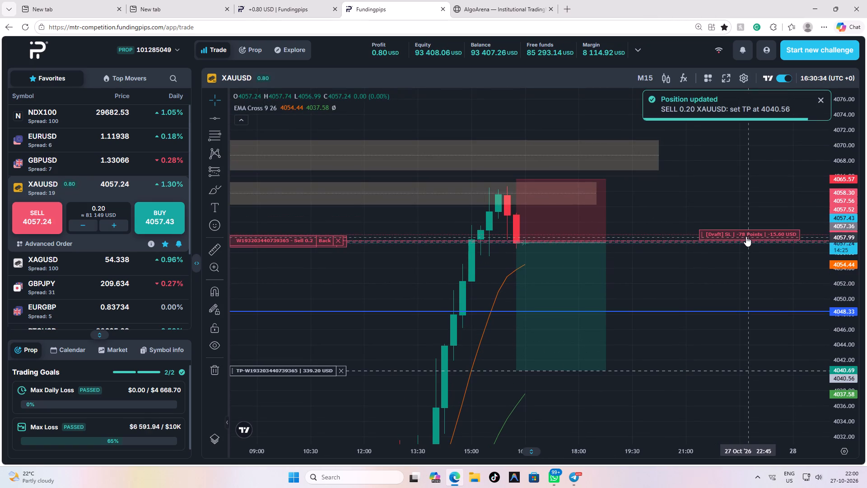
drag(746, 236, 734, 179)
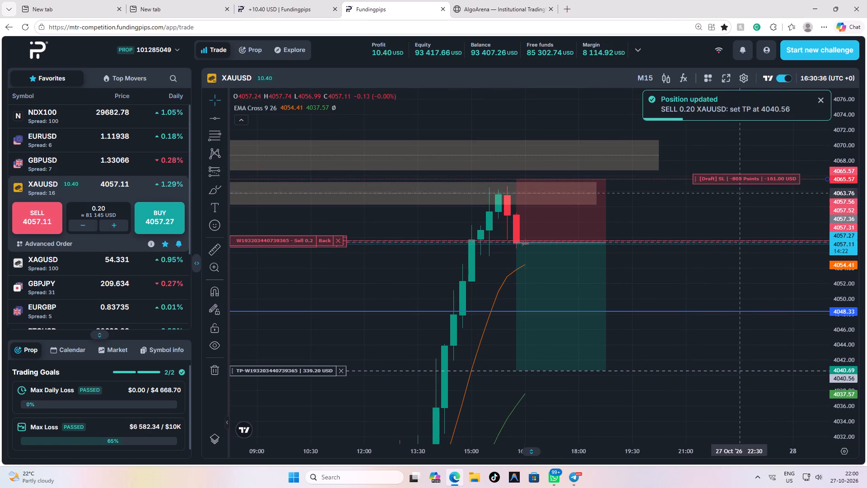
click(736, 196)
Set stop loss at 4065.63 and take profit at about 4040.63 on the sell position opened at 4057.31.
click(330, 244)
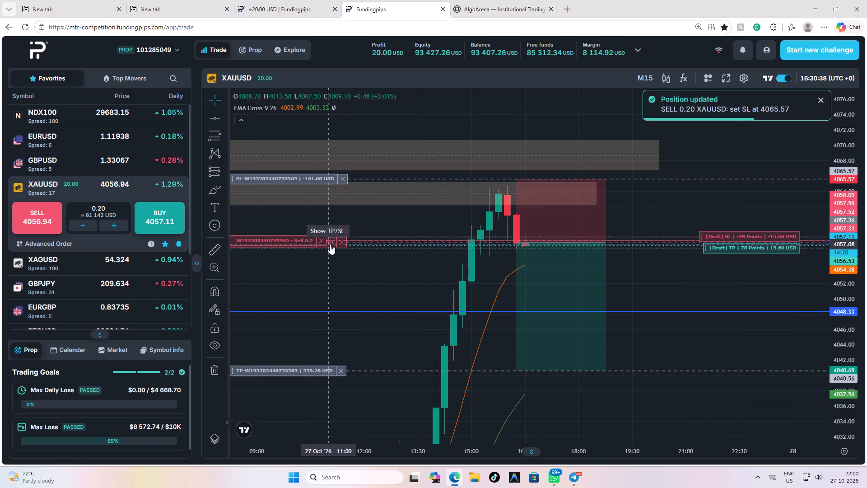
drag(762, 233, 752, 178)
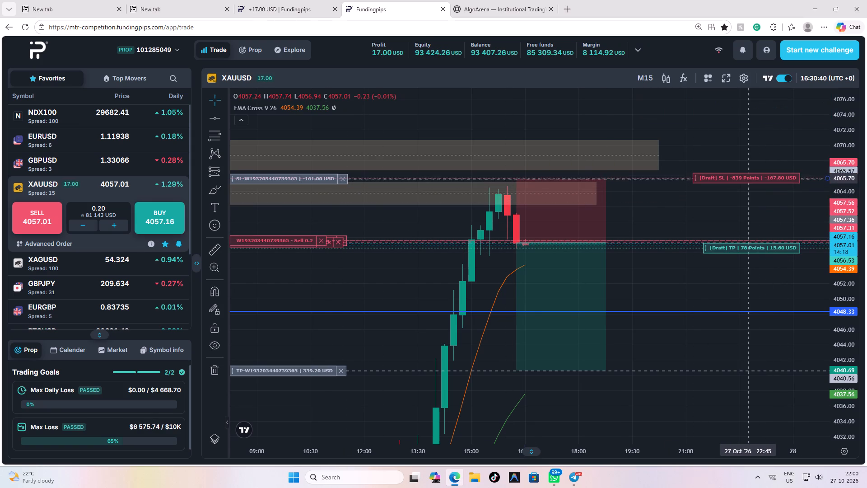
drag(752, 178, 750, 179)
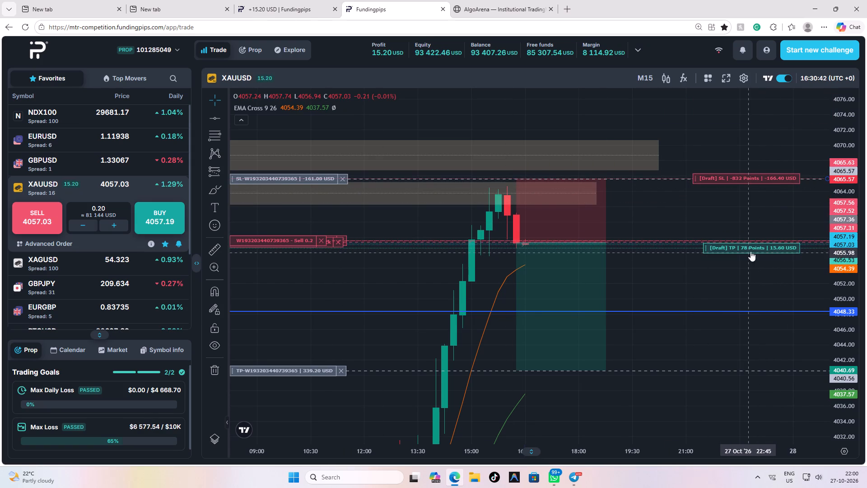
drag(750, 250, 746, 371)
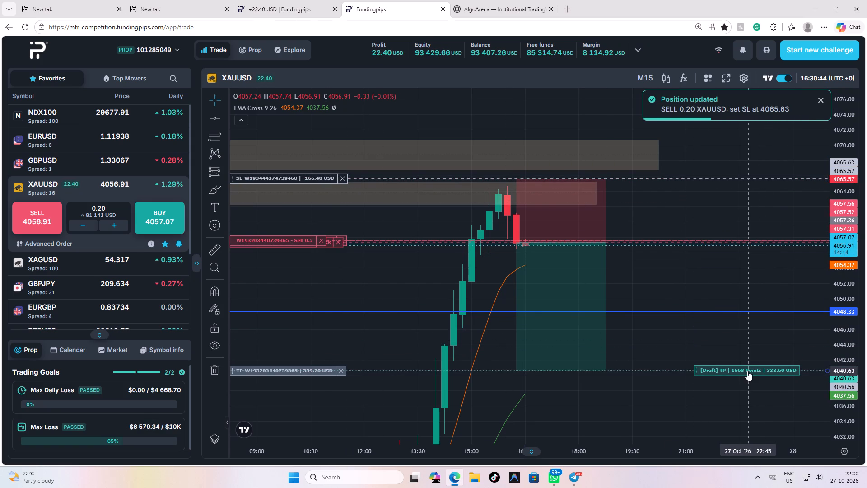
Set stop loss at 4065.57 and take profit at 4040.63 on the XAUUSD sell position opened at 4057.56.
click(330, 243)
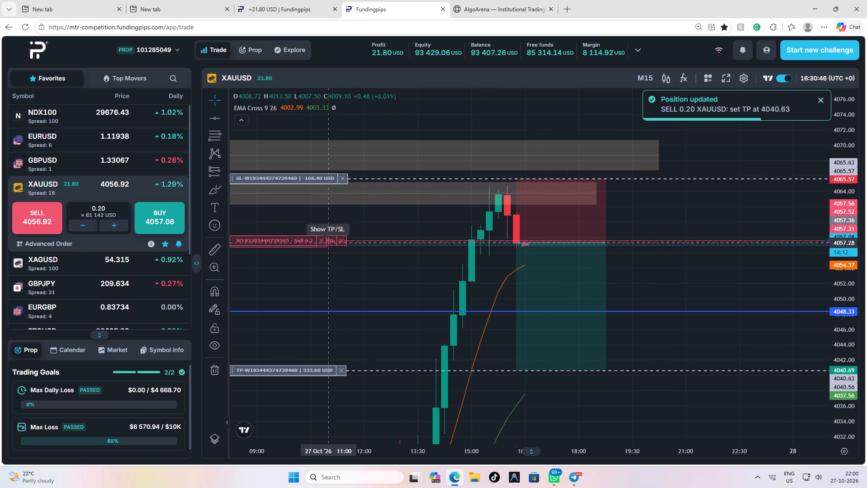
drag(743, 236, 738, 180)
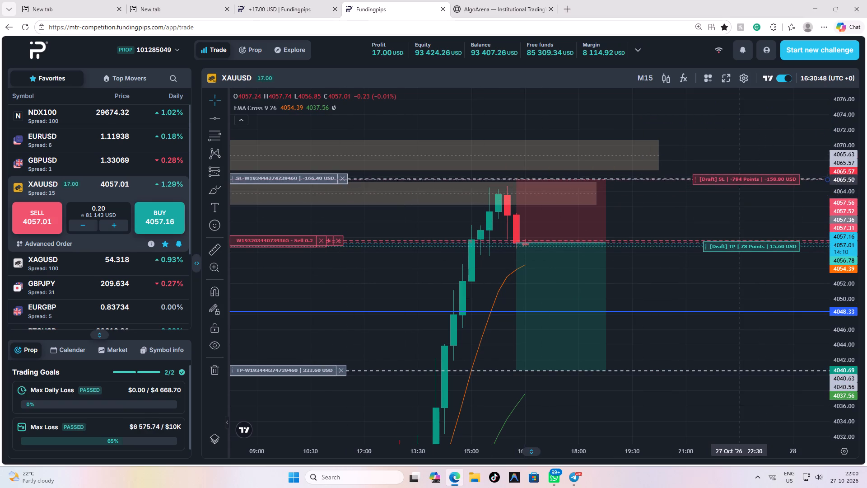
drag(738, 180, 739, 179)
drag(755, 249, 748, 313)
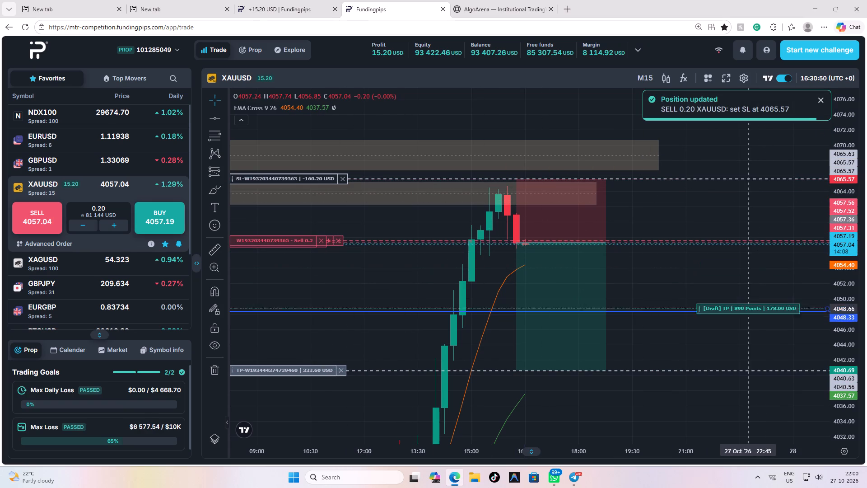
drag(748, 313, 773, 371)
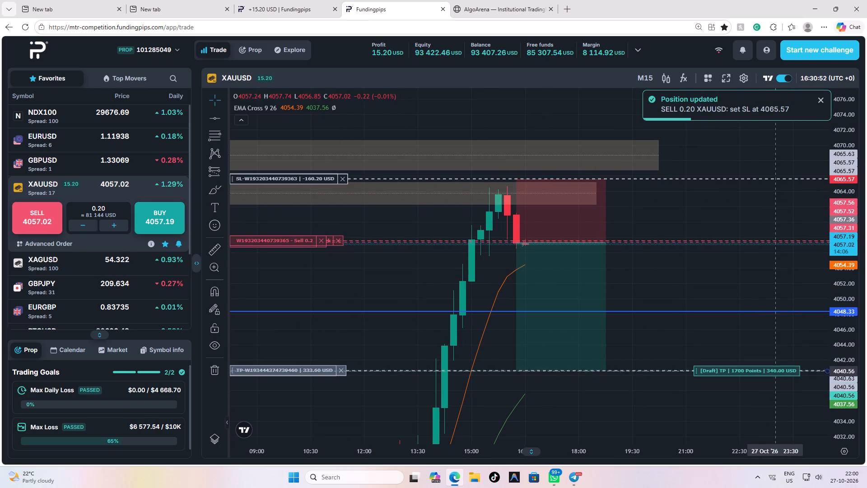
drag(773, 371, 774, 371)
click(779, 343)
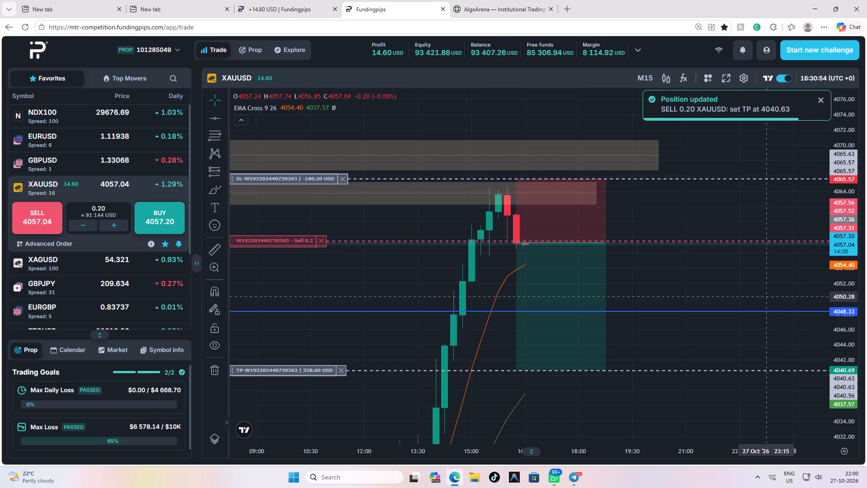
Review the stop loss and take profit of the three XAUUSD sells in the open positions list.
scroll(767, 289, down, 3)
drag(768, 282, 714, 241)
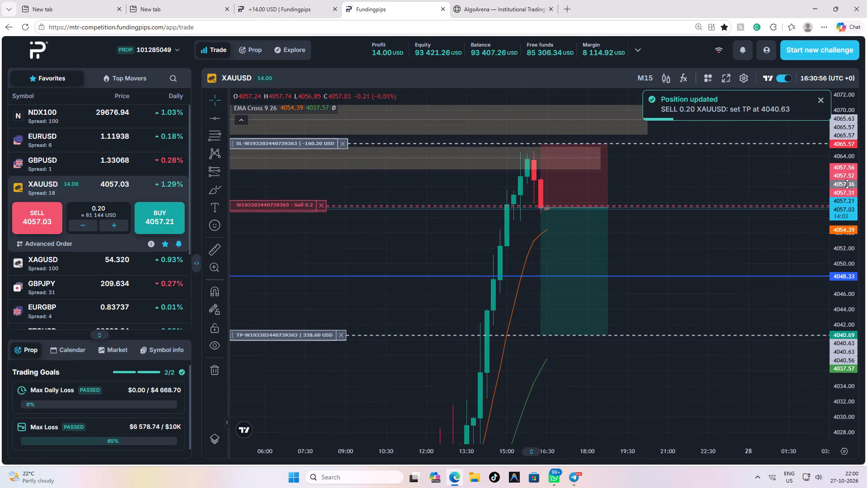
drag(847, 183, 844, 221)
scroll(808, 220, down, 3)
drag(755, 251, 702, 250)
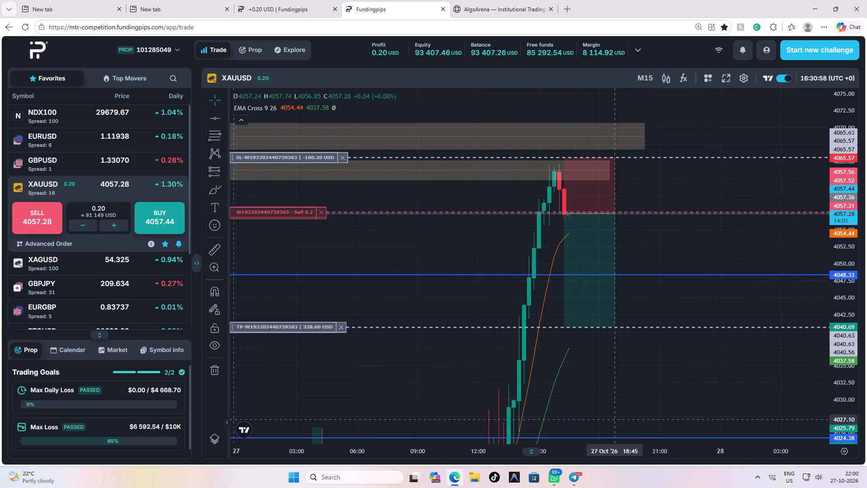
drag(533, 451, 527, 278)
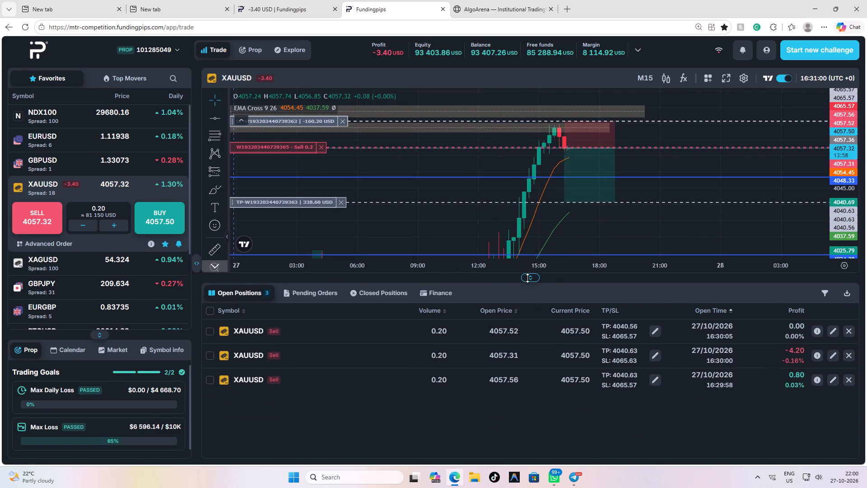
drag(527, 278, 495, 466)
scroll(690, 257, up, 2)
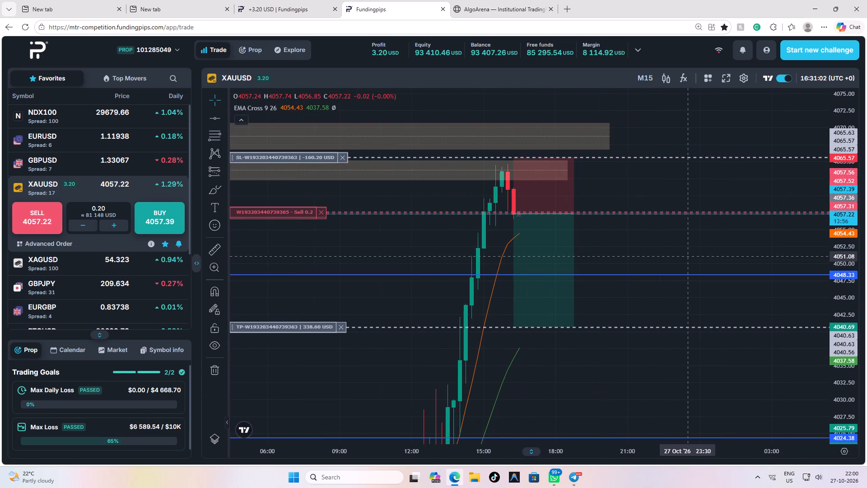
Switch the XAUUSD chart to the M5 timeframe and examine price around the sell entries.
click(651, 83)
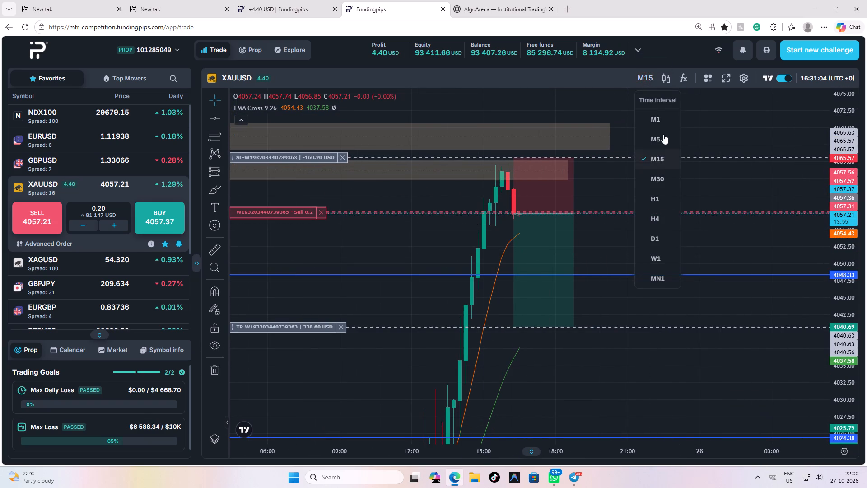
click(662, 134)
scroll(748, 196, up, 1)
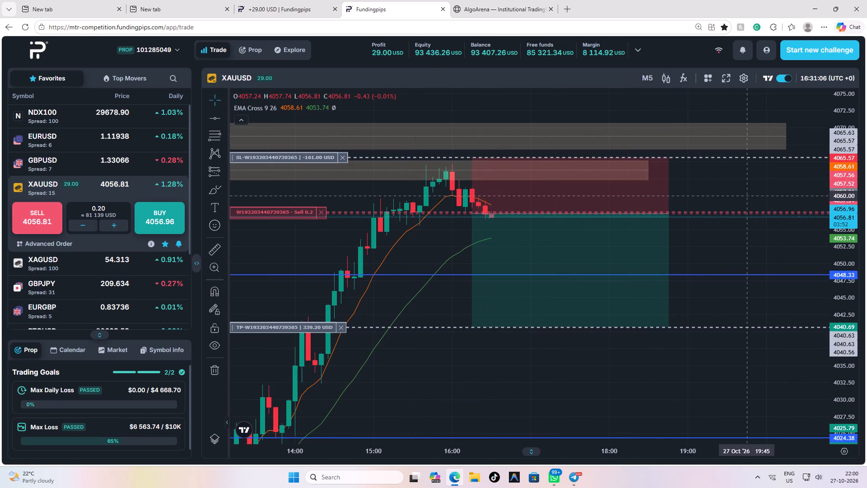
scroll(748, 196, down, 3)
drag(776, 257, 735, 256)
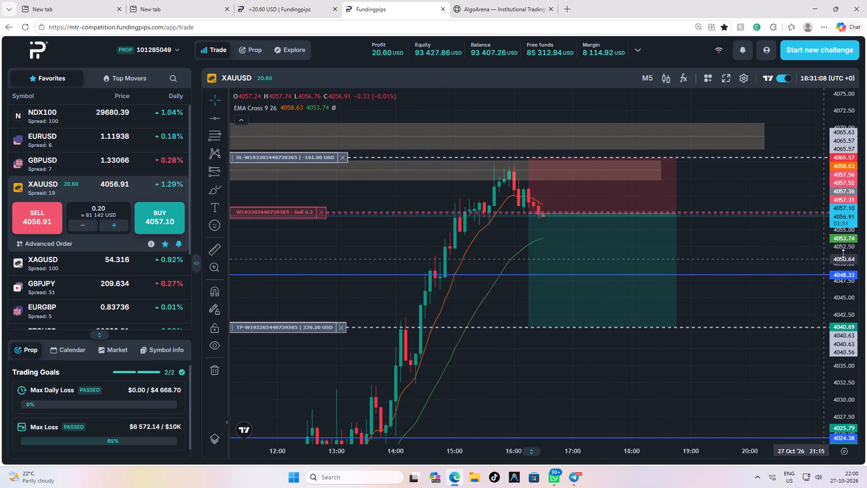
drag(847, 252, 854, 150)
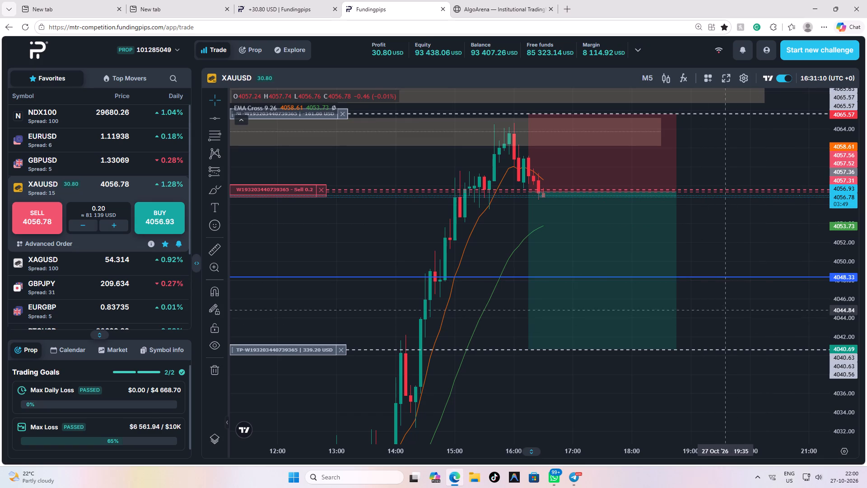
drag(726, 265, 697, 224)
Check the profit of each open XAUUSD sell in the open positions list.
drag(528, 452, 529, 356)
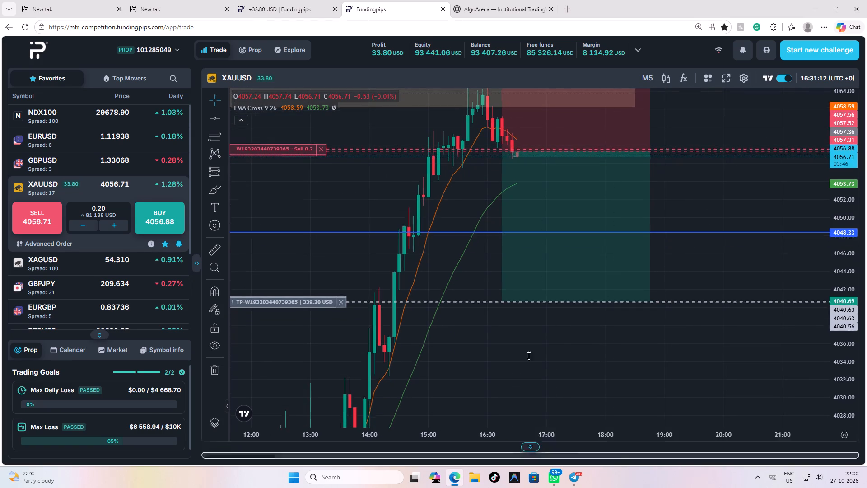
drag(529, 356, 516, 288)
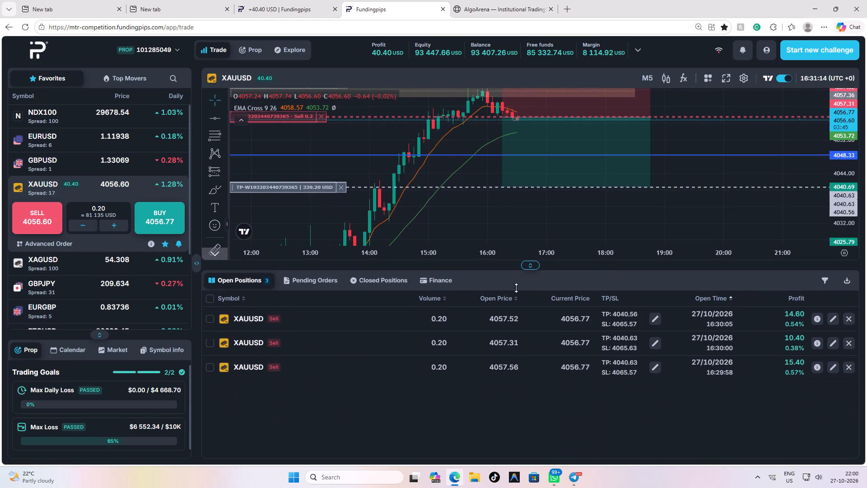
drag(516, 288, 489, 465)
Examine XAUUSD's M5 pullback against the grey zones, the short projection and the preceding sessions.
scroll(586, 325, down, 3)
drag(751, 230, 735, 309)
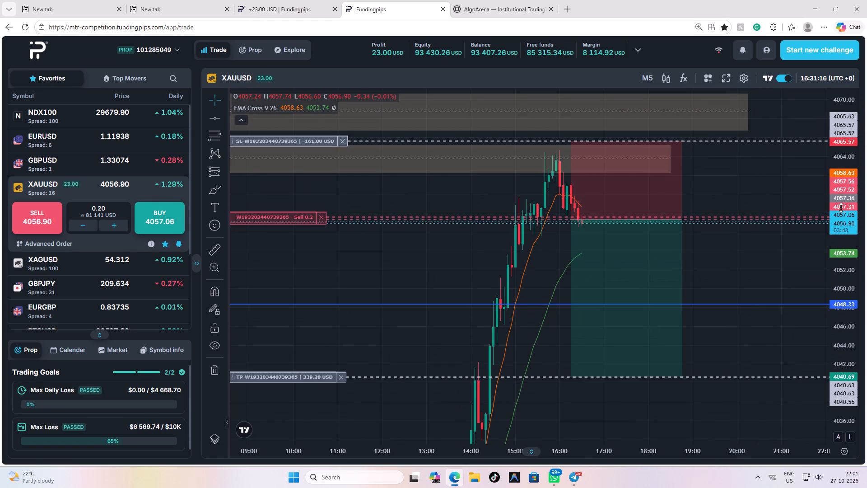
drag(843, 206, 843, 266)
scroll(780, 268, down, 1)
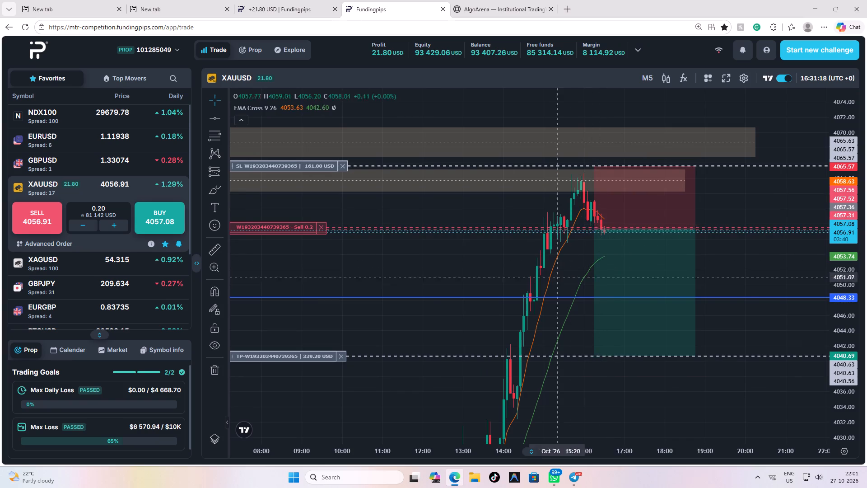
scroll(742, 265, down, 20)
scroll(742, 265, down, 4)
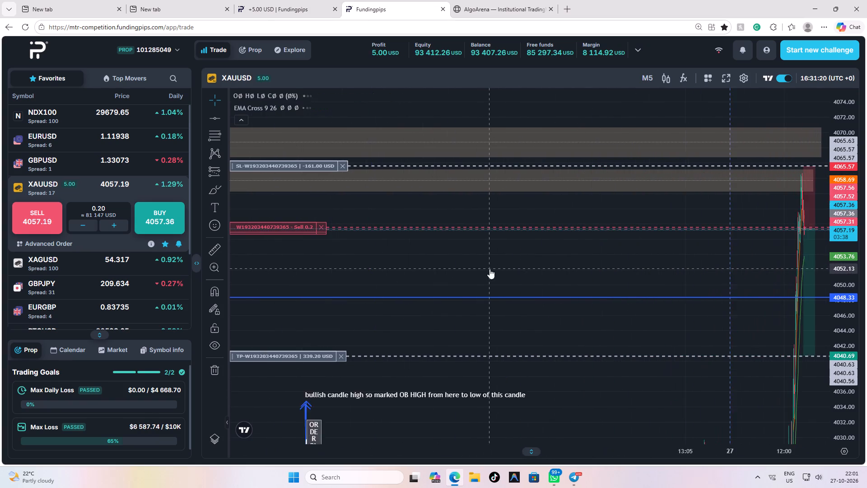
scroll(489, 269, down, 3)
scroll(491, 268, up, 3)
scroll(587, 264, up, 9)
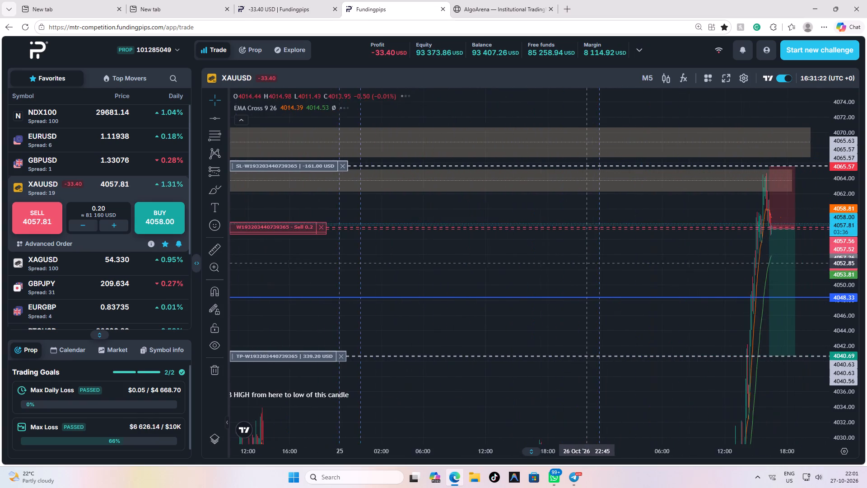
scroll(586, 263, up, 20)
scroll(586, 263, up, 1)
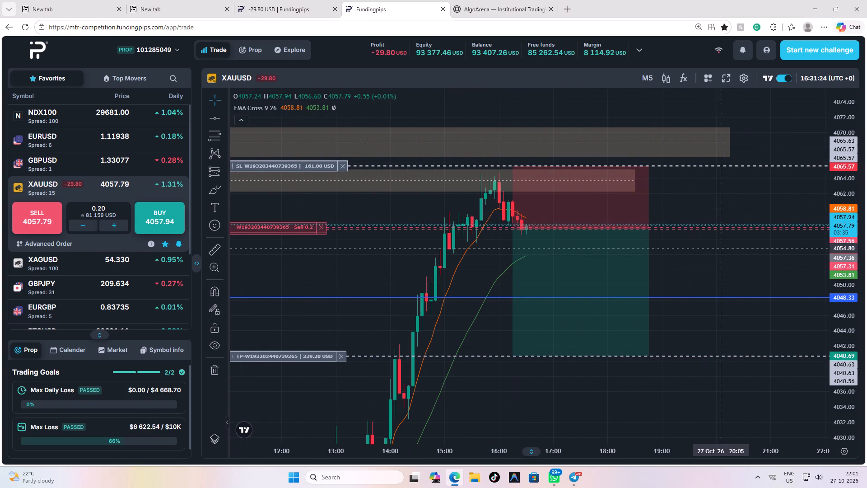
scroll(719, 249, down, 1)
scroll(719, 249, up, 3)
drag(681, 254, 706, 242)
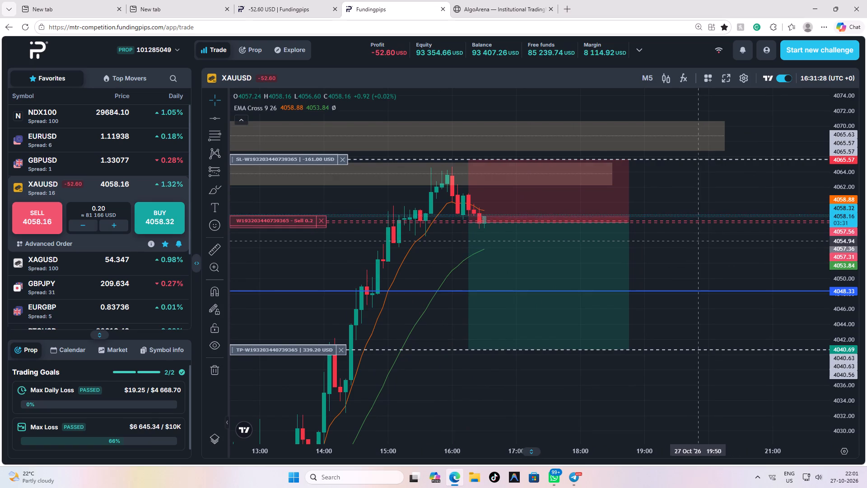
click(468, 160)
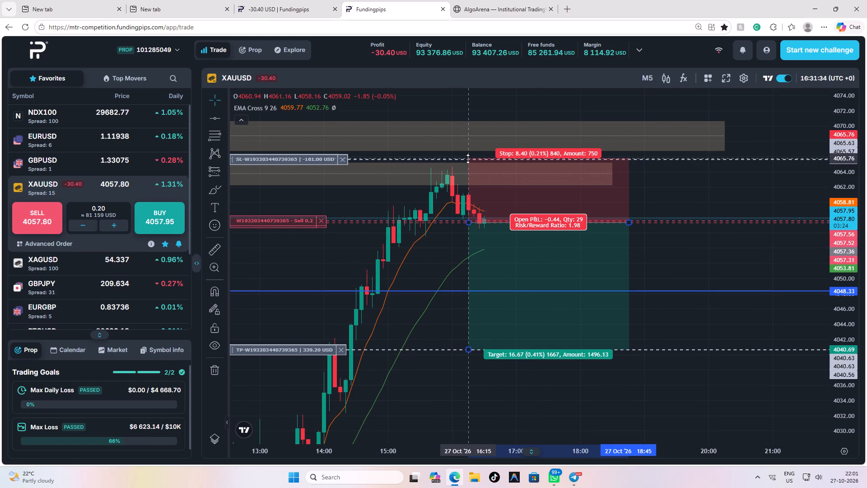
click(765, 216)
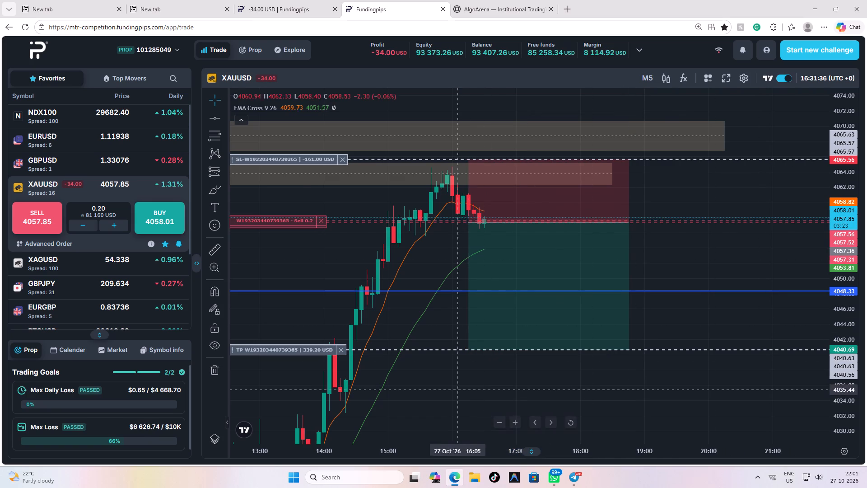
scroll(517, 359, up, 4)
drag(844, 323, 822, 163)
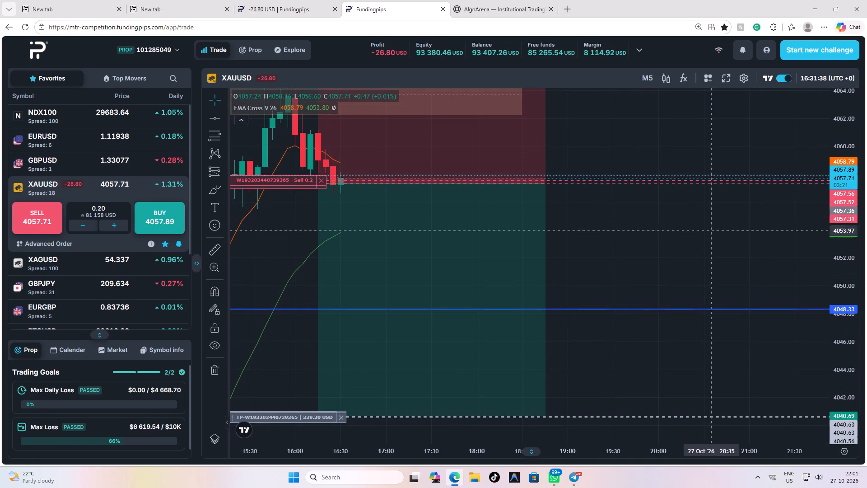
drag(614, 252, 755, 267)
scroll(755, 267, down, 4)
drag(781, 249, 728, 305)
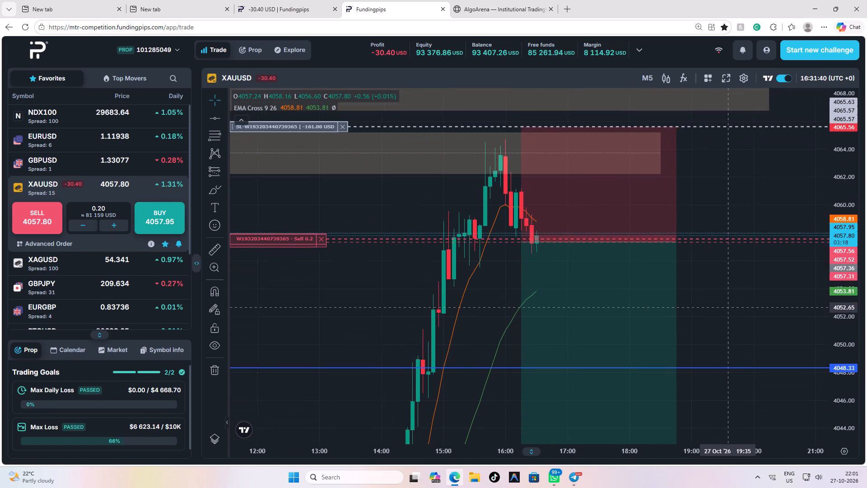
drag(728, 305, 727, 303)
drag(850, 190, 822, 363)
scroll(743, 264, down, 2)
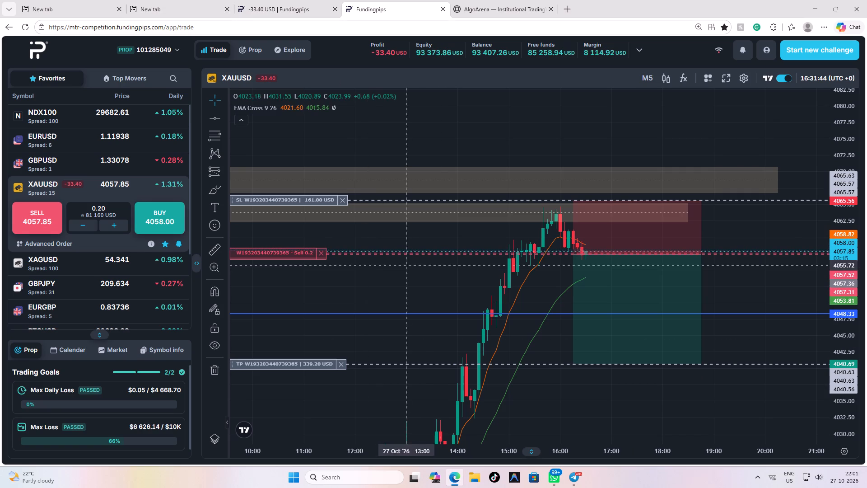
Switch to the Fundingpips tab showing BTCUSD and change its chart to the M5 timeframe.
click(273, 4)
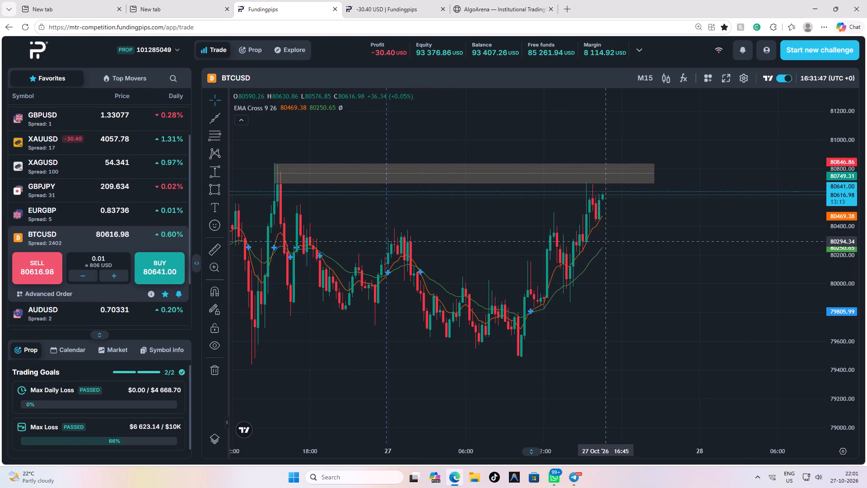
scroll(608, 242, up, 3)
drag(595, 224, 607, 240)
drag(847, 253, 826, 95)
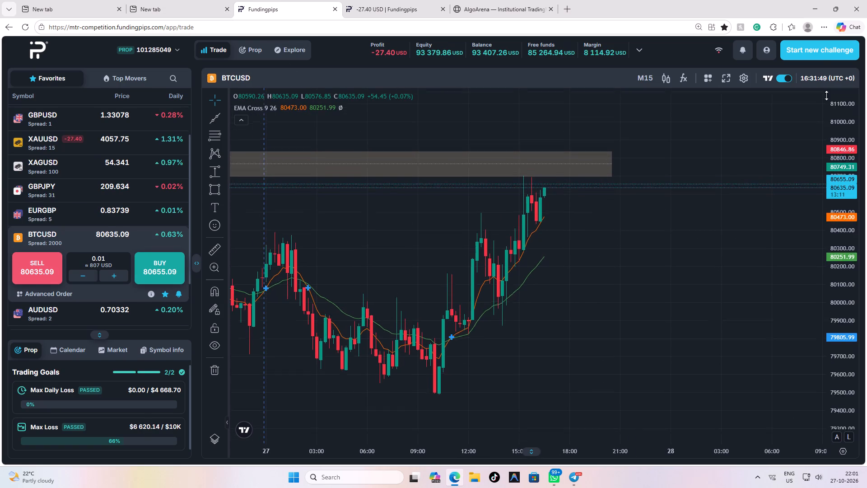
drag(826, 95, 822, 65)
drag(583, 196, 592, 272)
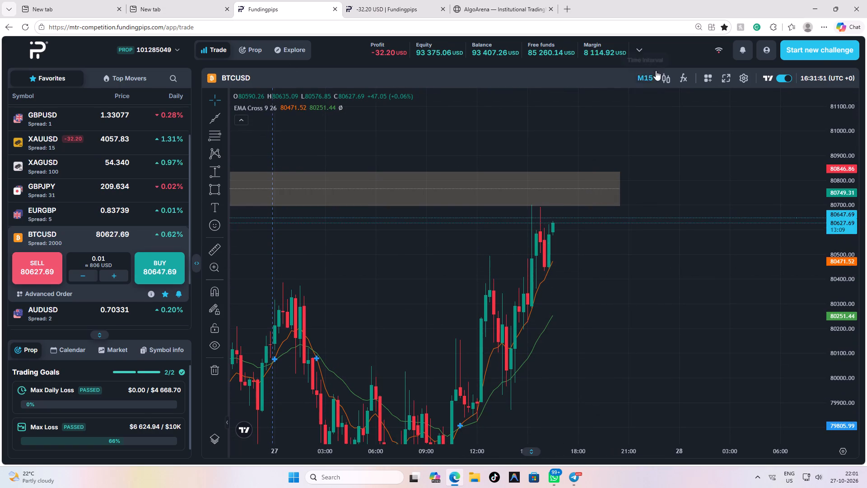
click(648, 74)
click(649, 131)
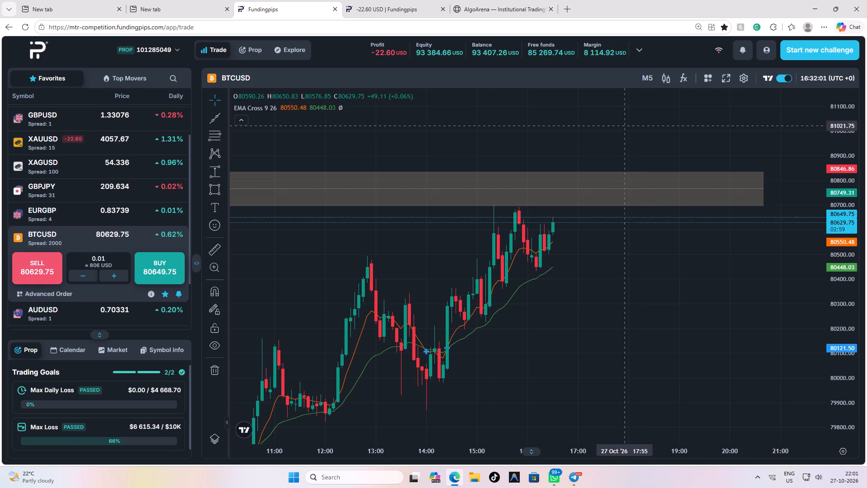
Set the BTCUSD order volume to 0.20.
click(121, 272)
triple_click(121, 272)
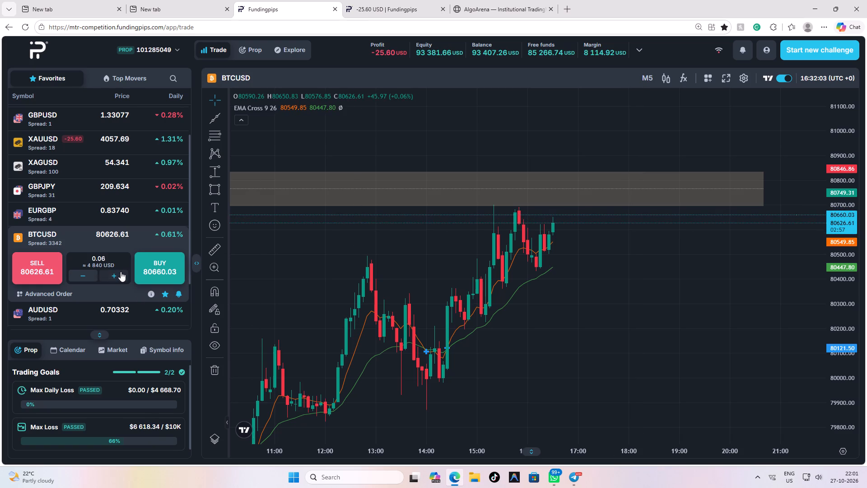
triple_click(121, 272)
triple_click(119, 272)
double_click(122, 272)
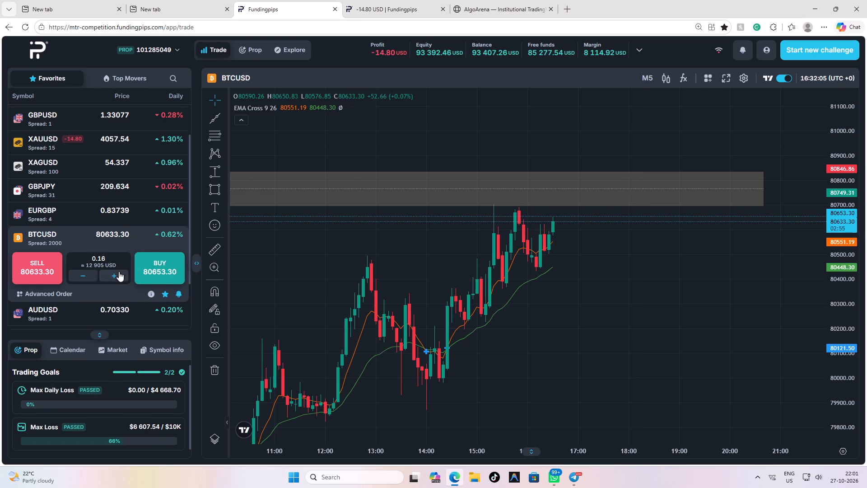
triple_click(119, 272)
triple_click(119, 272)
triple_click(119, 272)
double_click(119, 272)
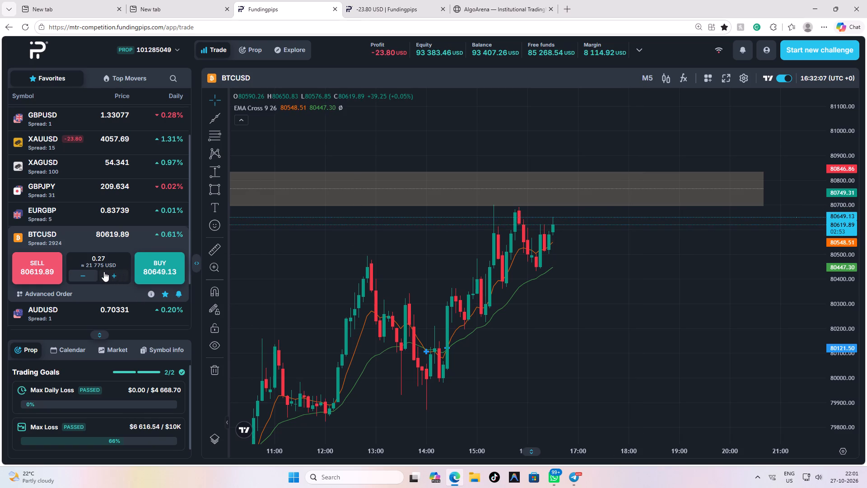
triple_click(93, 272)
triple_click(92, 272)
click(93, 272)
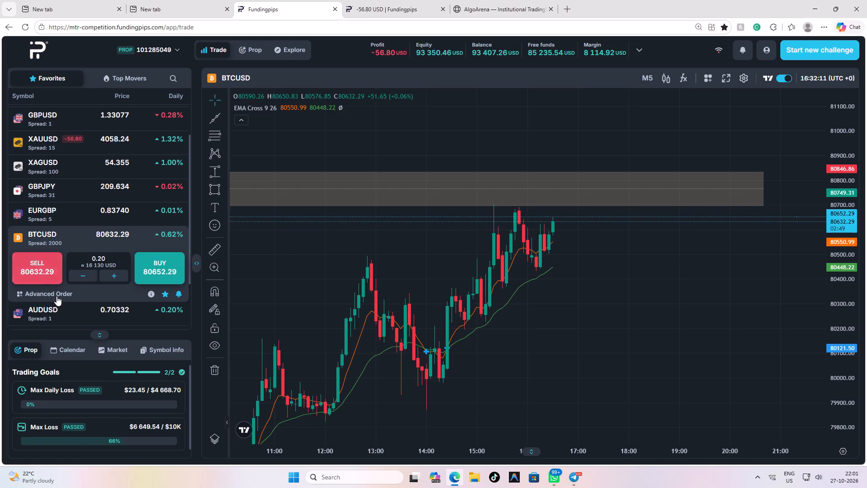
Examine BTCUSD's M5 rally towards the grey zone and the price history around that zone.
scroll(645, 180, down, 8)
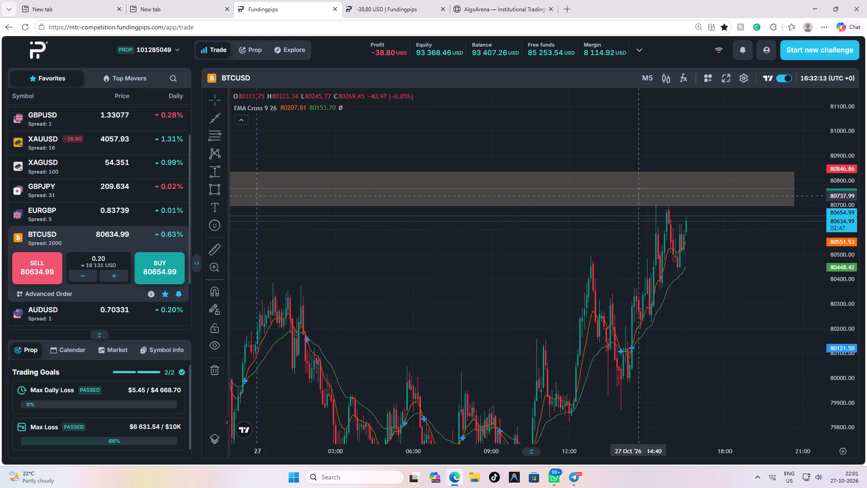
scroll(638, 196, down, 2)
drag(645, 244, 555, 214)
scroll(555, 214, down, 8)
scroll(612, 226, up, 3)
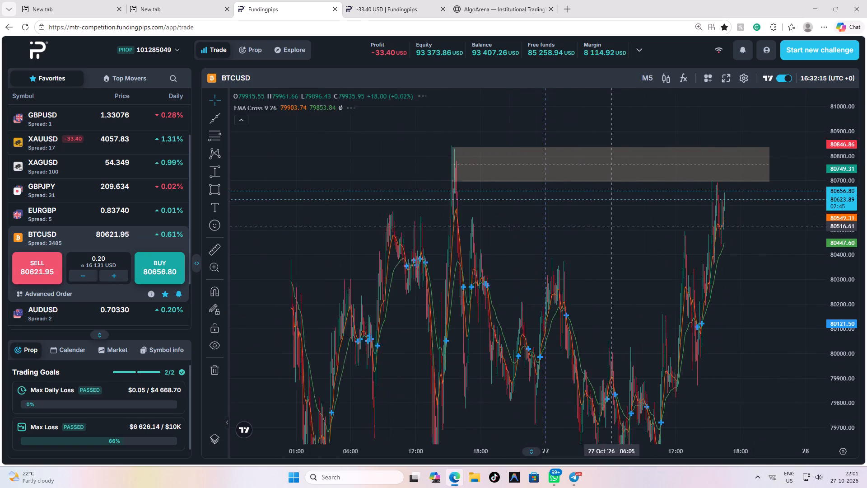
scroll(608, 224, up, 13)
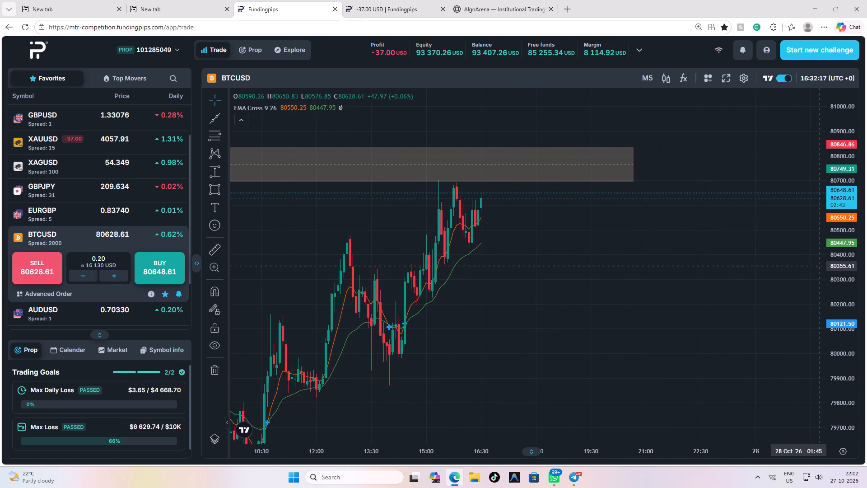
drag(836, 267, 834, 178)
scroll(647, 232, up, 4)
drag(512, 273, 752, 315)
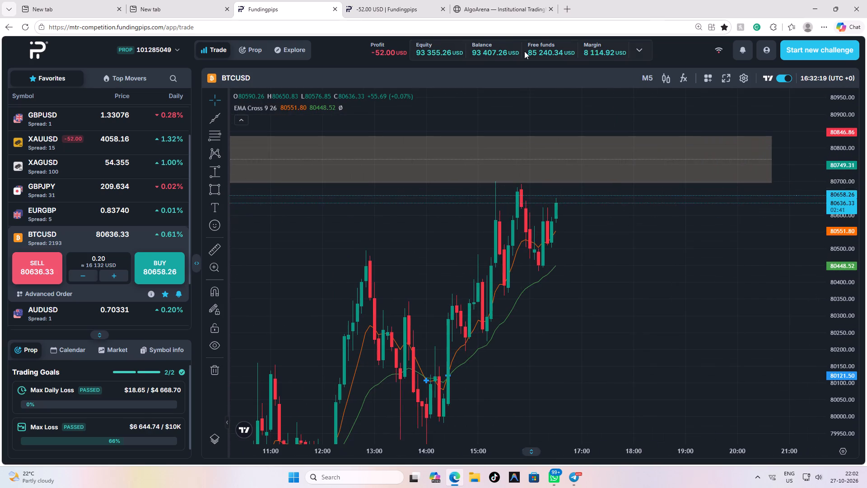
Switch to AlgoArena and review the ML Radar signals, AI deliberations and Microstructure Conviction Matrix.
click(506, 7)
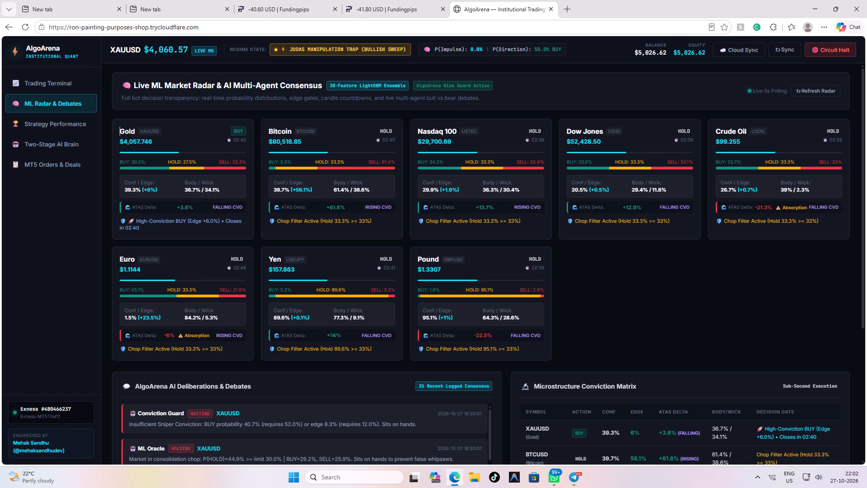
scroll(734, 324, down, 2)
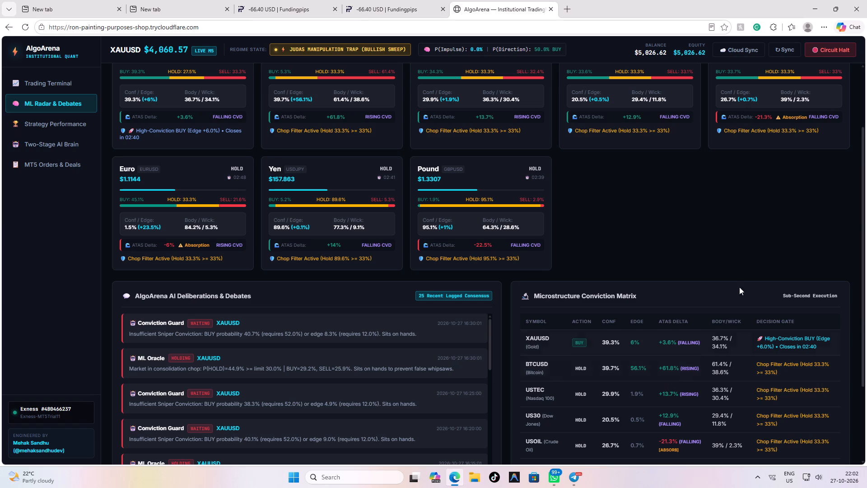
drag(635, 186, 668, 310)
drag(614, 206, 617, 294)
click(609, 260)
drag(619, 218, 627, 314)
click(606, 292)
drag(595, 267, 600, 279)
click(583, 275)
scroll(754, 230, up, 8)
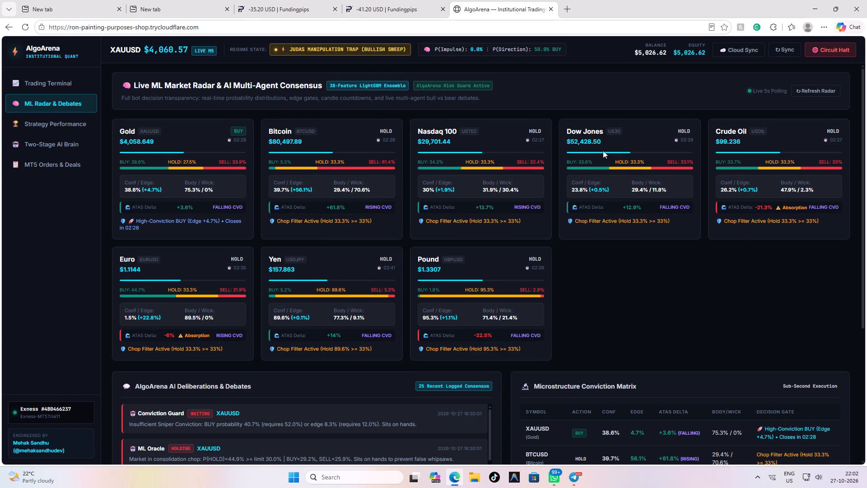
Open AlgoArena's Strategy Performance page to check the ranked strategy table.
click(34, 121)
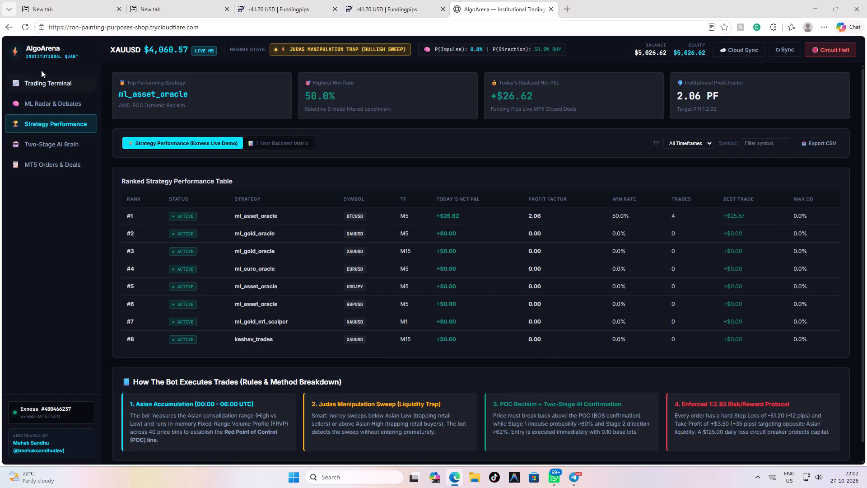
Open the Trading Terminal and examine the recent price action on the XAUUSD M5 chart.
click(41, 70)
click(42, 82)
scroll(710, 170, up, 6)
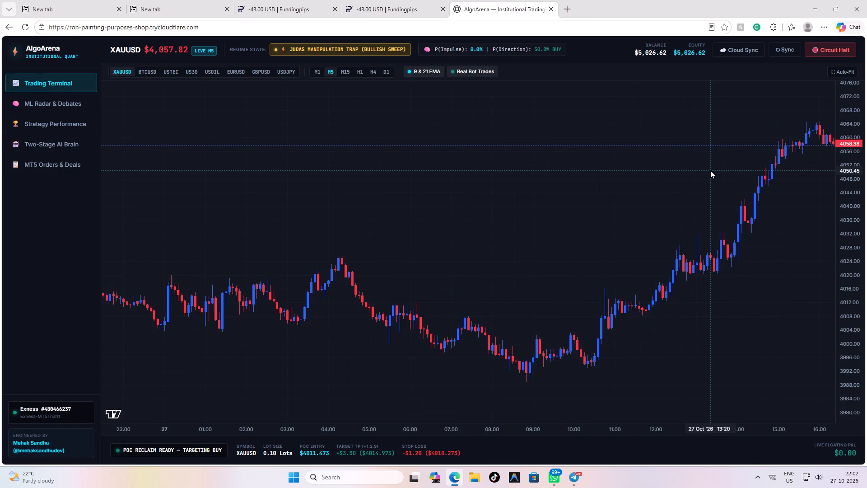
scroll(710, 170, up, 2)
drag(717, 167, 281, 218)
scroll(521, 177, down, 3)
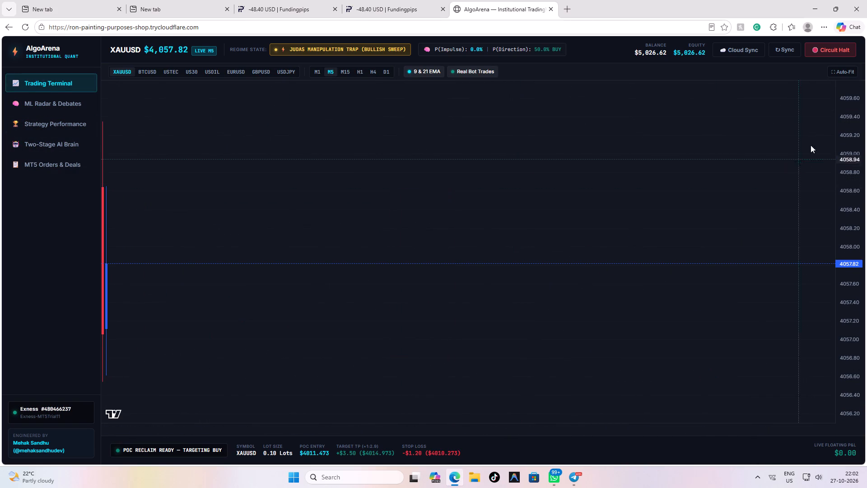
drag(855, 104, 814, 250)
scroll(494, 217, down, 8)
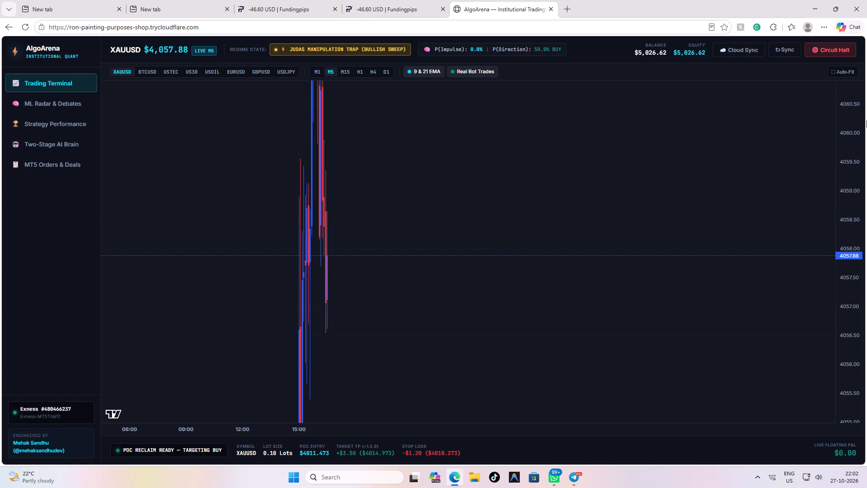
drag(858, 114, 812, 381)
drag(852, 139, 810, 433)
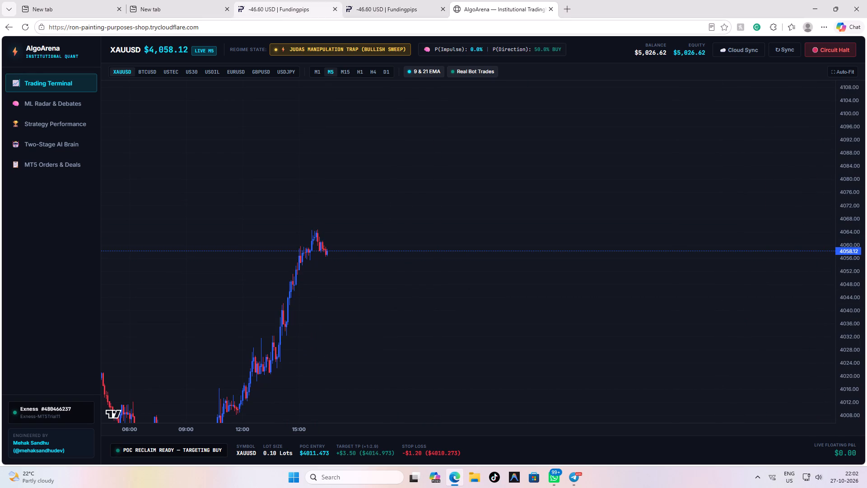
Switch to Fundingpips and check the open XAUUSD sell position and the BTCUSD M5 chart.
click(416, 10)
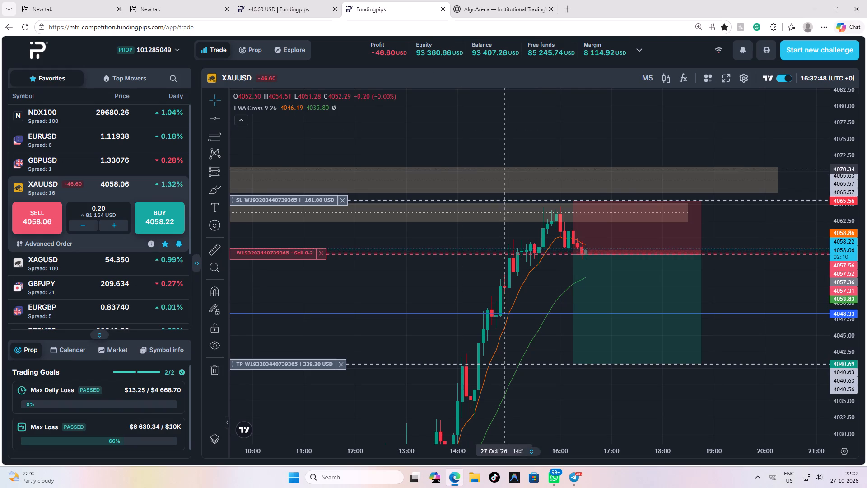
click(308, 0)
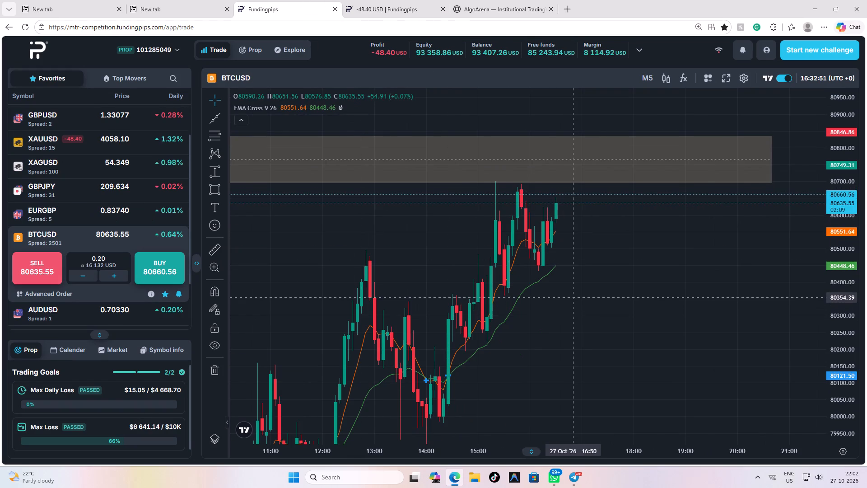
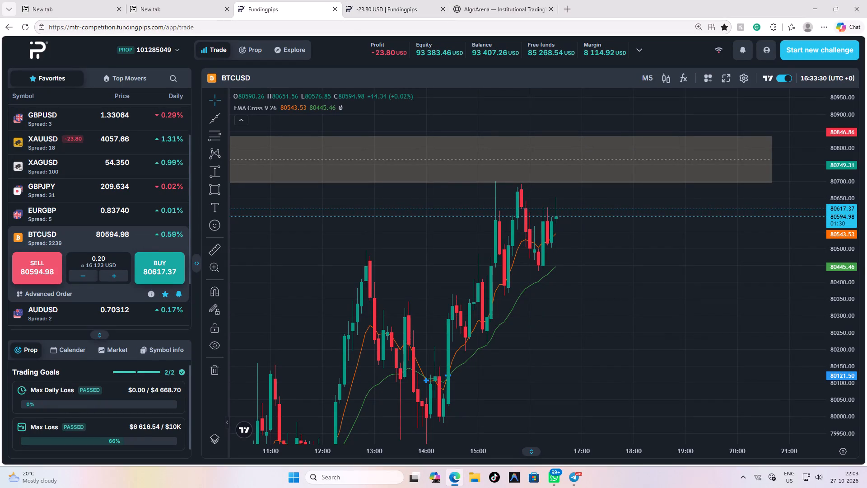
Change the BTCUSD chart to the H1 timeframe.
click(653, 75)
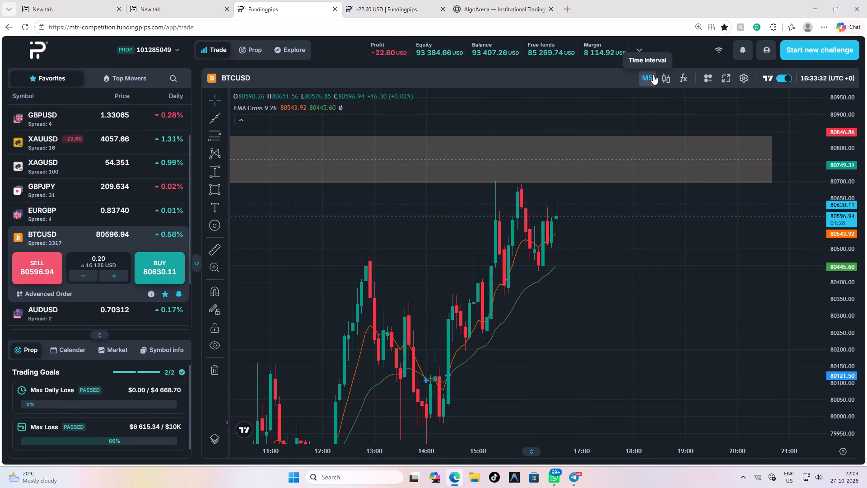
drag(657, 184, 653, 202)
click(653, 202)
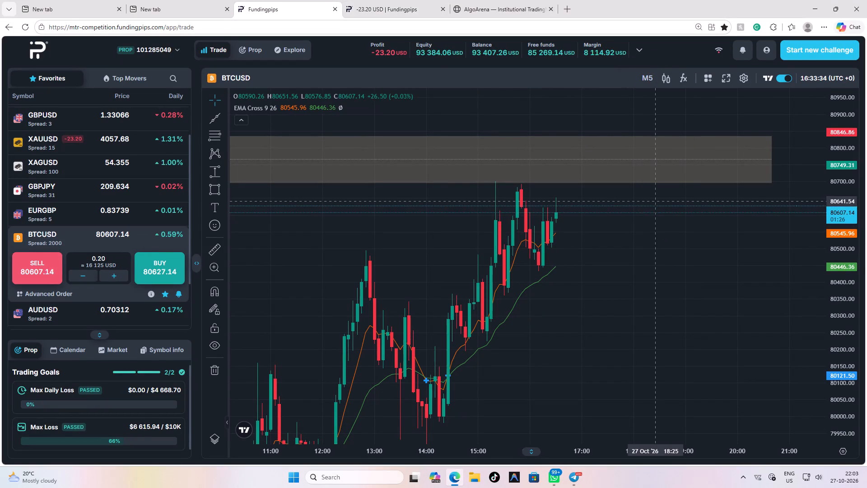
click(651, 83)
click(655, 193)
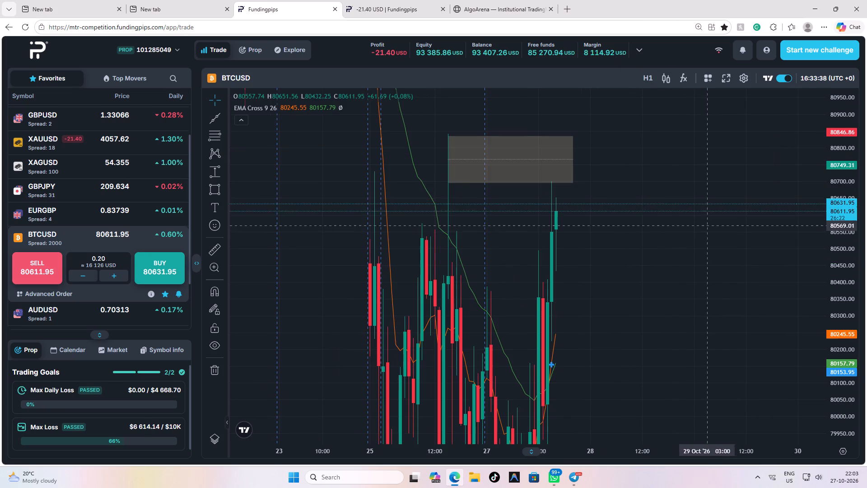
Change the BTCUSD chart to the M15 timeframe.
scroll(642, 217, up, 6)
click(656, 72)
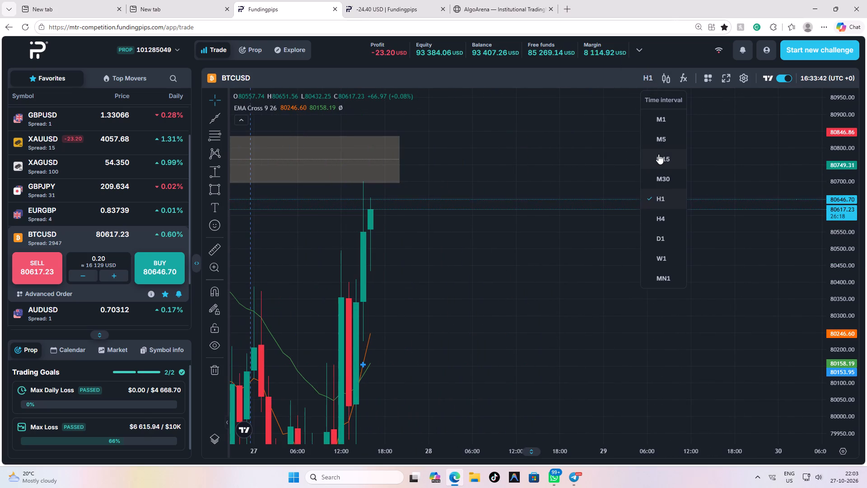
click(658, 154)
Examine BTCUSD's M15 rally on 27 October and its approach to the grey zone.
scroll(473, 272, down, 9)
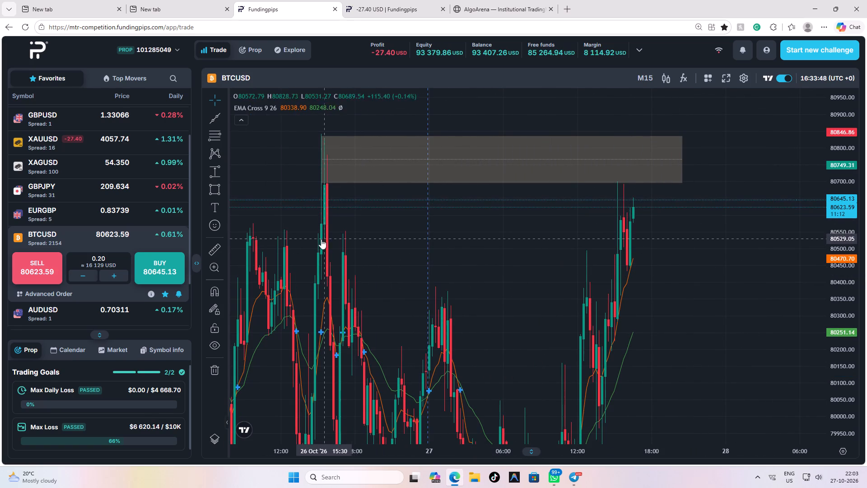
scroll(595, 318, up, 11)
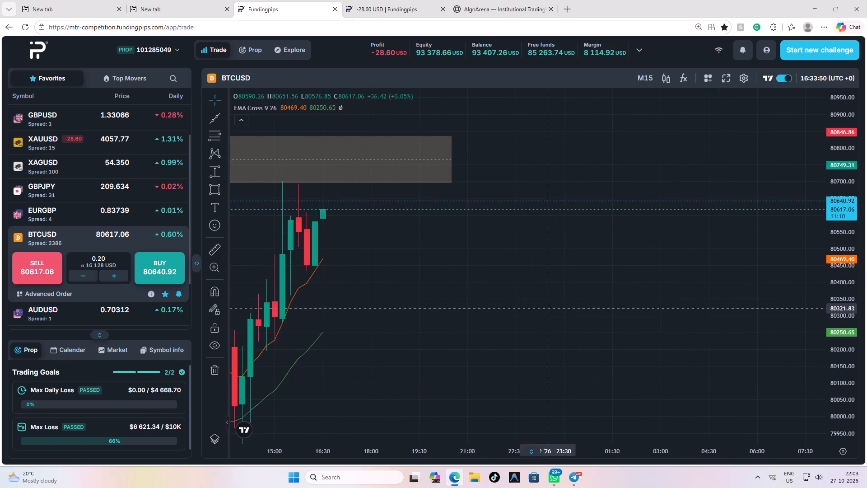
drag(400, 288, 625, 206)
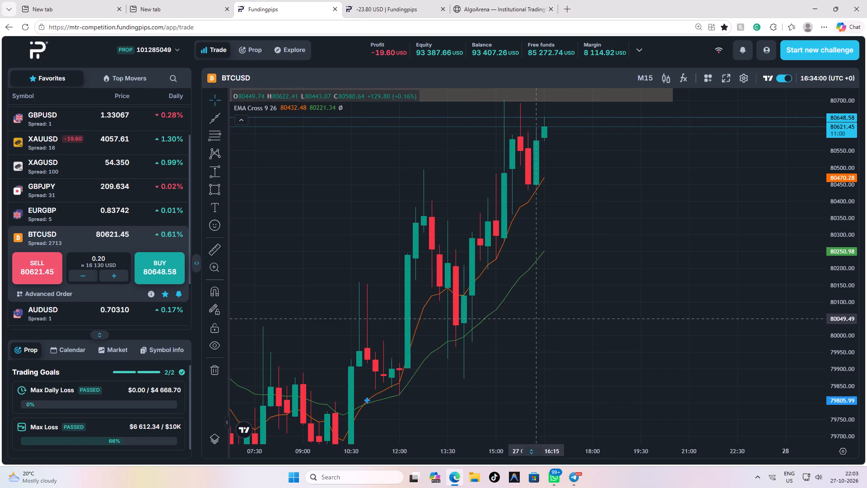
scroll(536, 317, down, 2)
scroll(563, 319, up, 4)
drag(522, 328, 548, 280)
drag(552, 102, 550, 221)
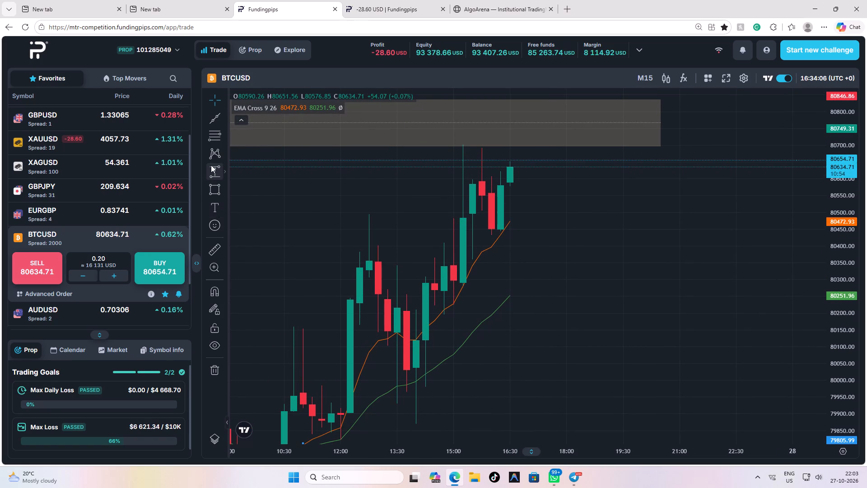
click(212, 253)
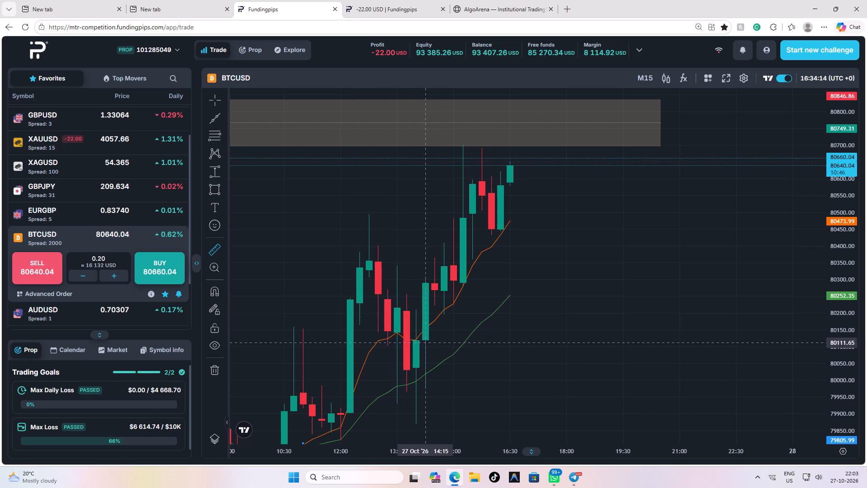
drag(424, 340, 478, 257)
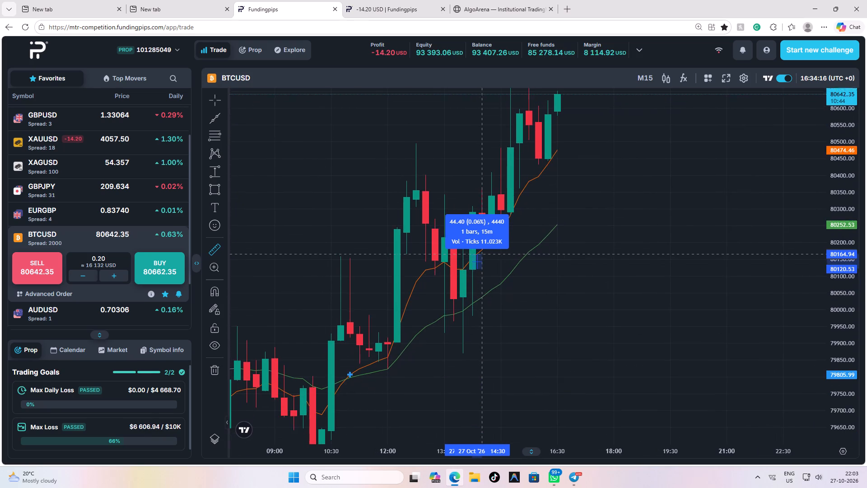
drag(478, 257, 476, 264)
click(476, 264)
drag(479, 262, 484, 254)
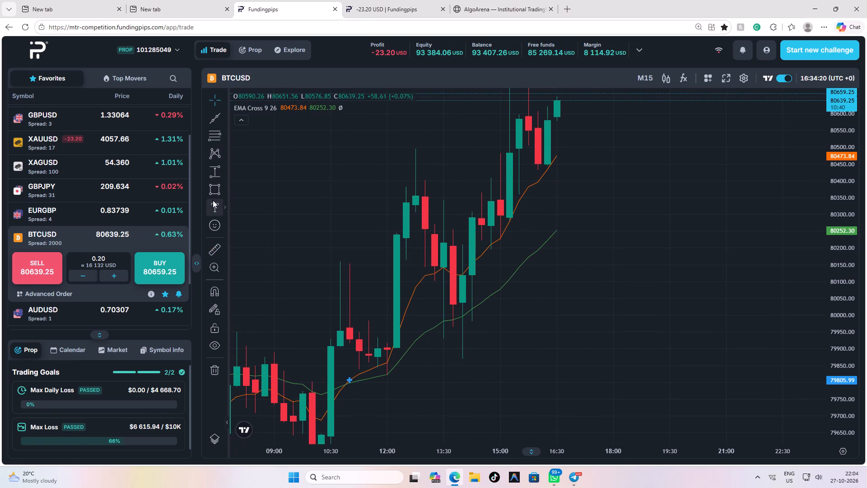
Measure BTCUSD's rally from the base of the 27 October 14:15 candle up to the grey zone's lower edge.
click(216, 249)
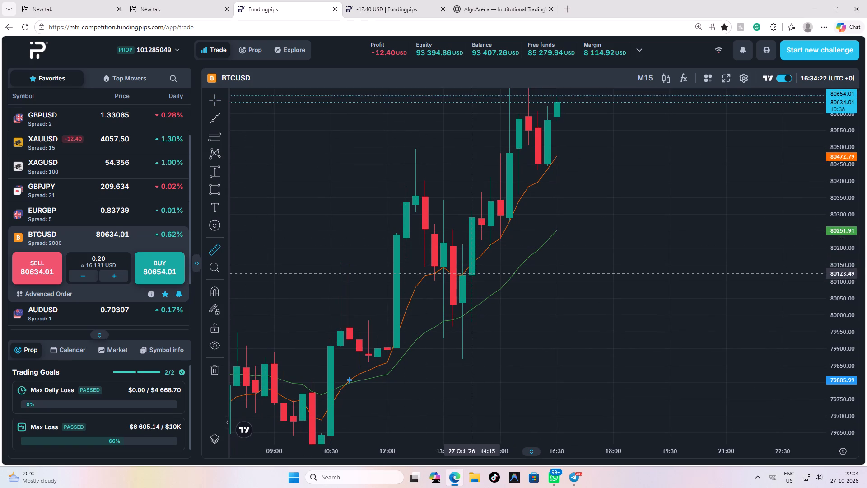
click(467, 274)
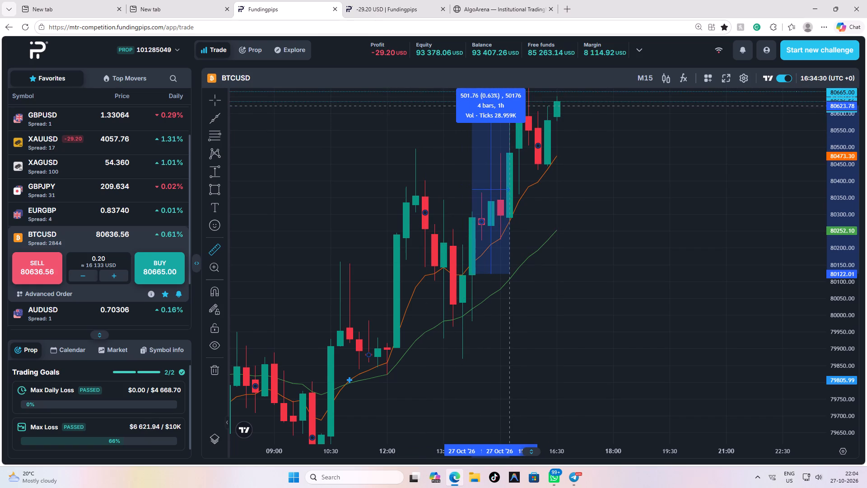
scroll(832, 117, down, 6)
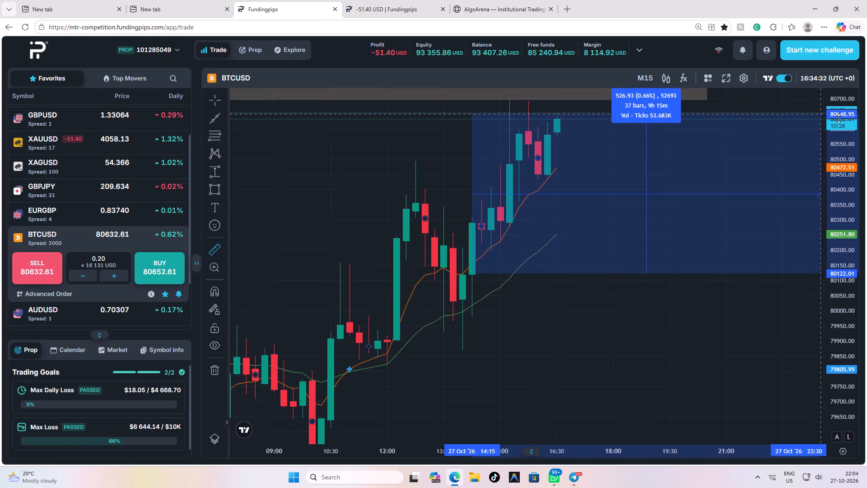
scroll(839, 118, down, 8)
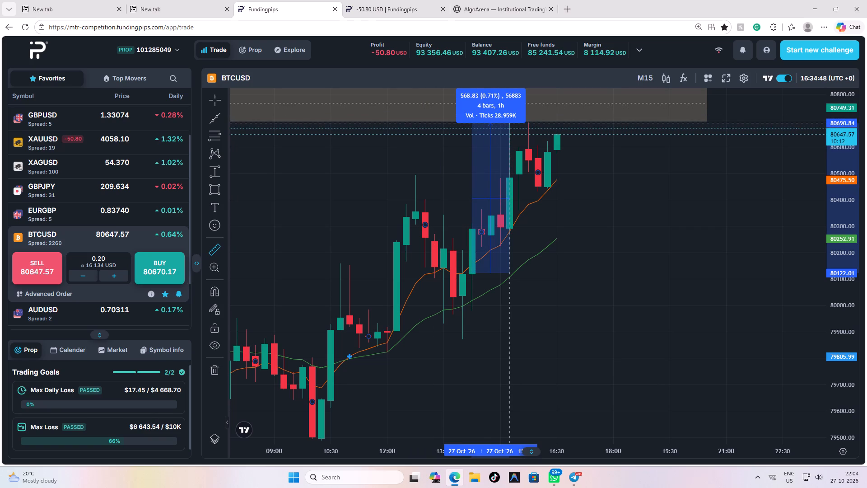
Capture a screenshot of the BTCUSD chart area including the price measurement.
key(shift+super+s)
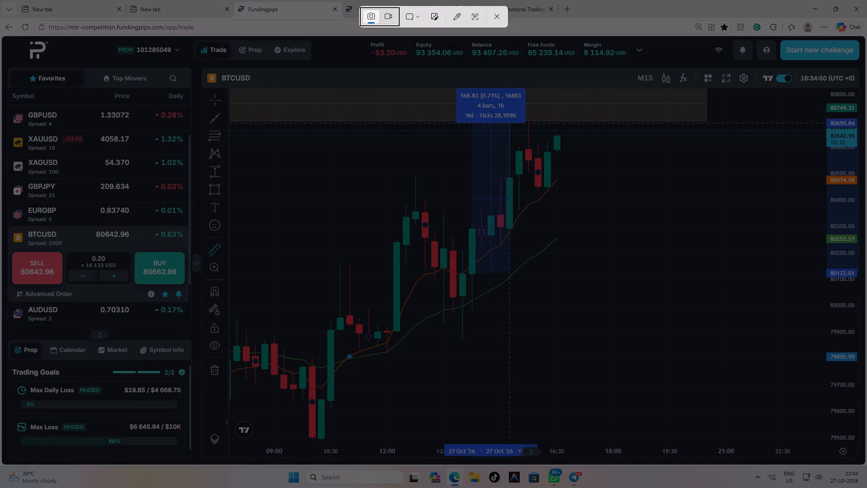
drag(213, 62, 866, 362)
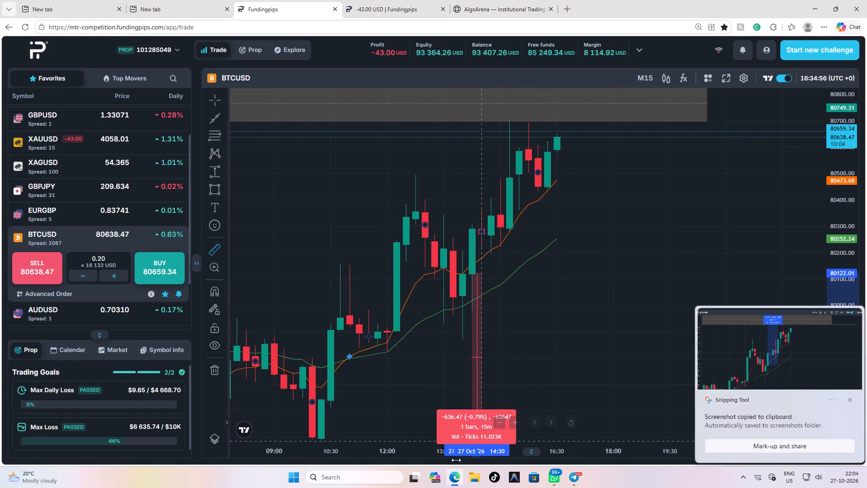
Switch to Google Chrome and start a new thread in Google's AI Mode.
click(380, 480)
key(c)
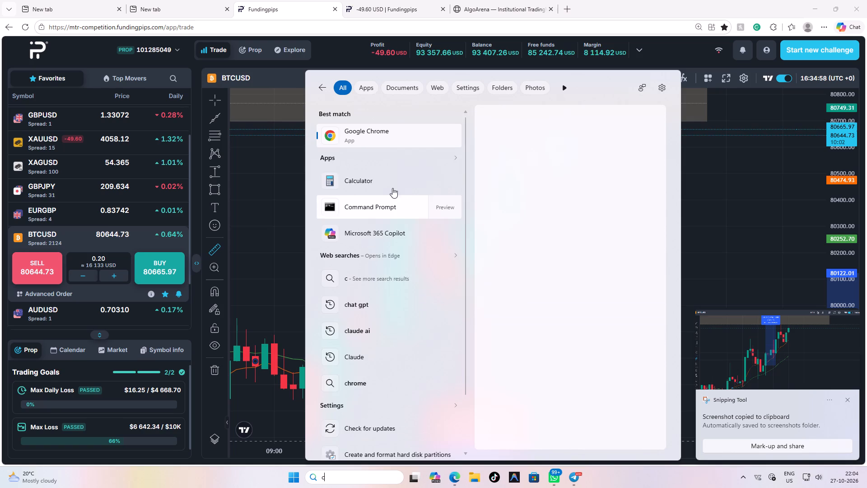
click(499, 200)
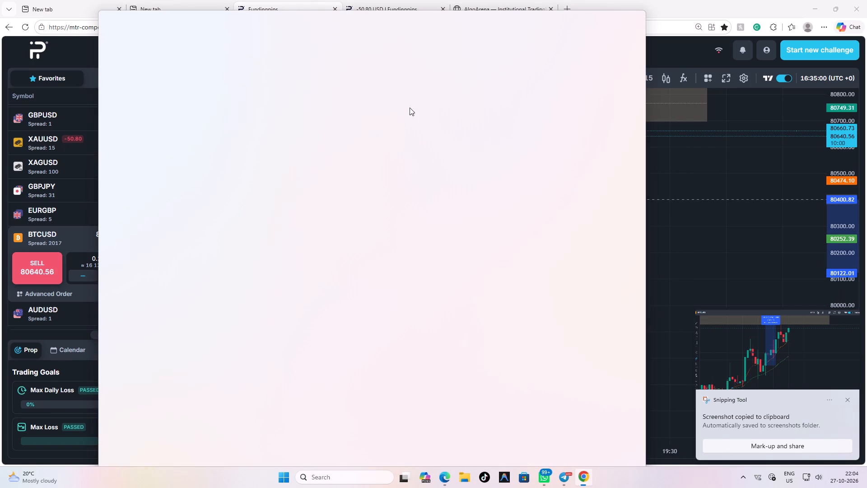
text(ch)
key(r)
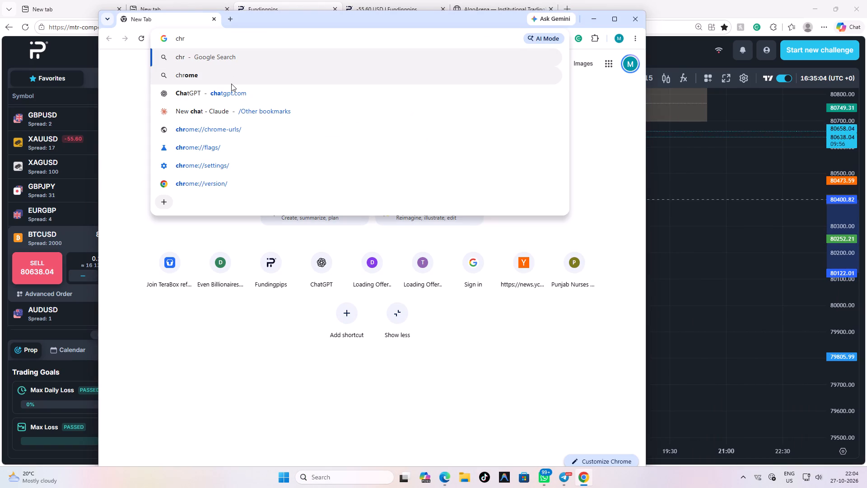
drag(225, 43, 175, 41)
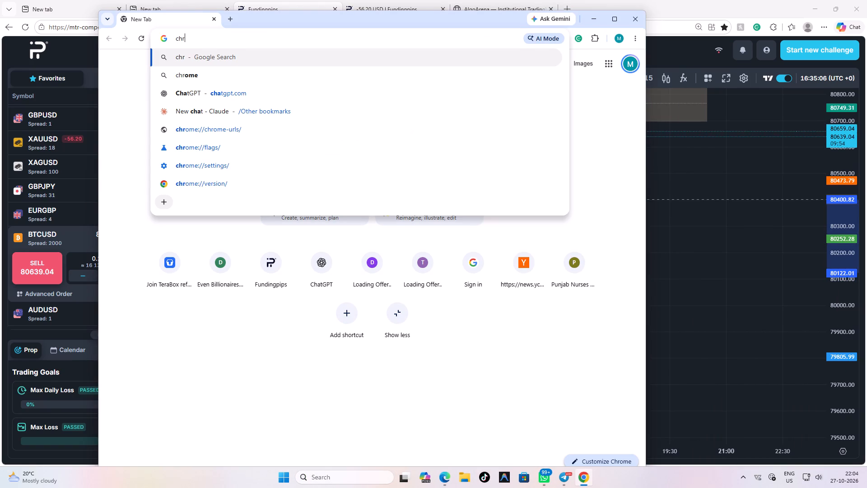
click(547, 37)
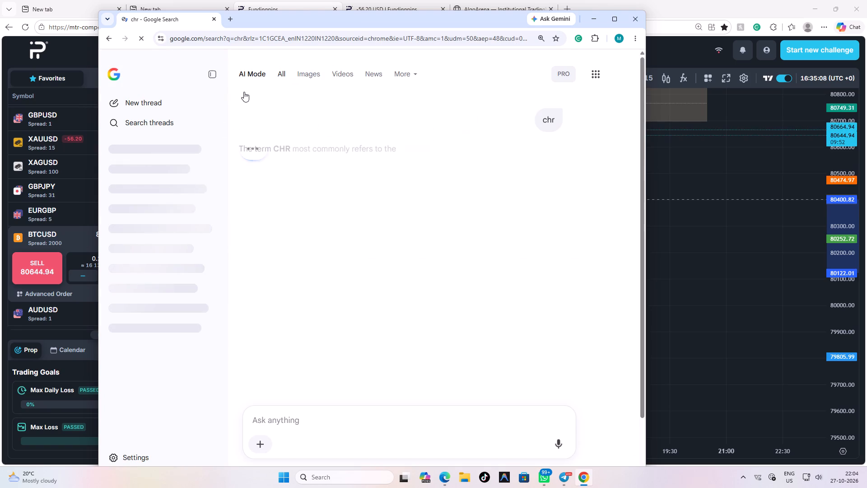
click(142, 103)
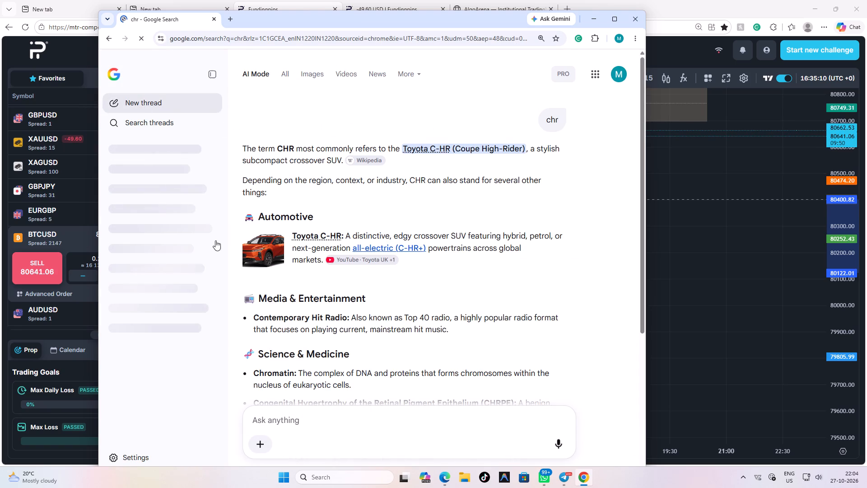
Attach the copied chart screenshot and ask "how much pips move is it".
key(ctrl+v)
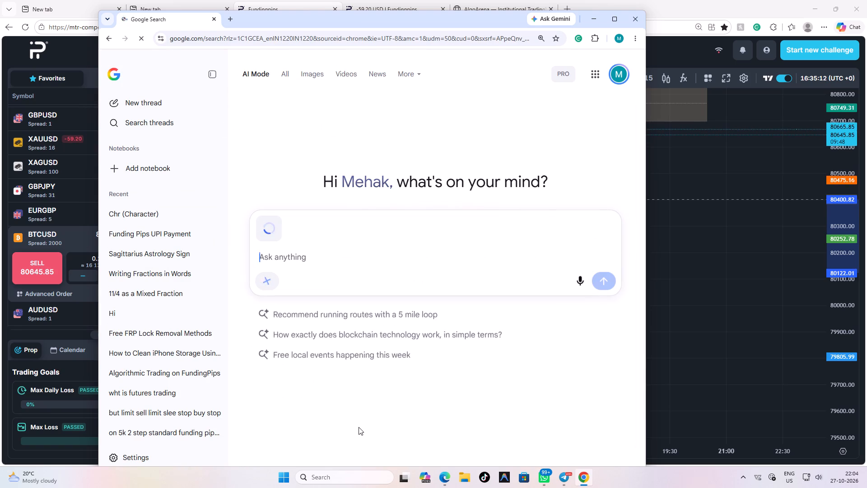
text(how much pips move is it)
key(Return)
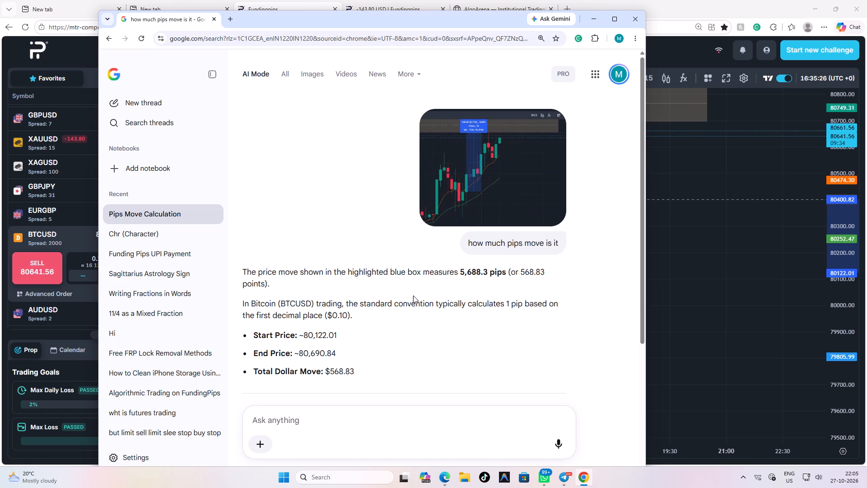
Read the answer's breakdown of the measured BTCUSD move in dollars, pips and percentage.
scroll(416, 294, down, 1)
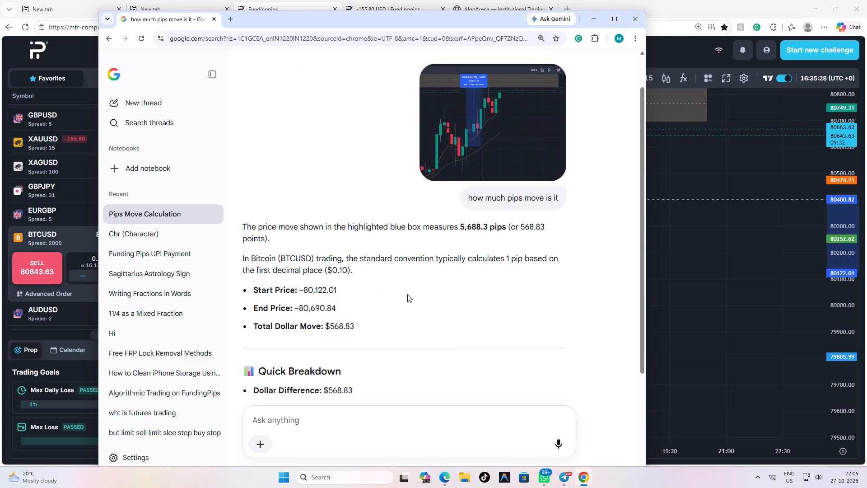
scroll(407, 294, down, 3)
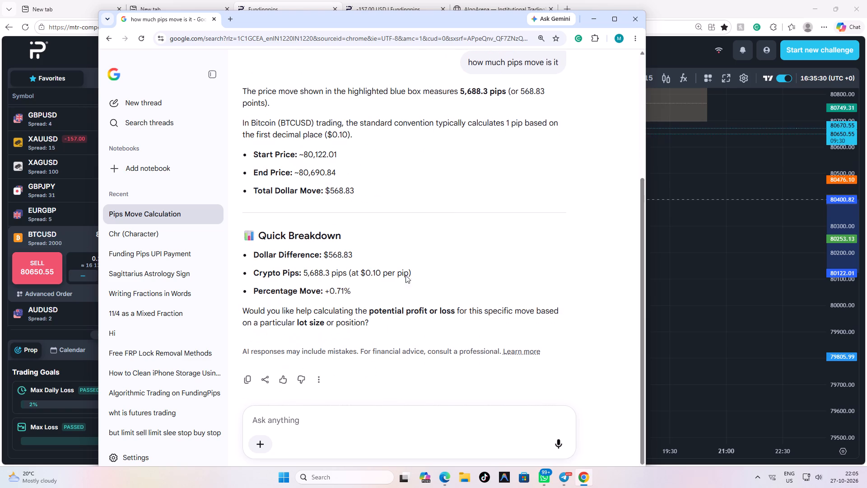
drag(300, 273, 352, 276)
click(382, 282)
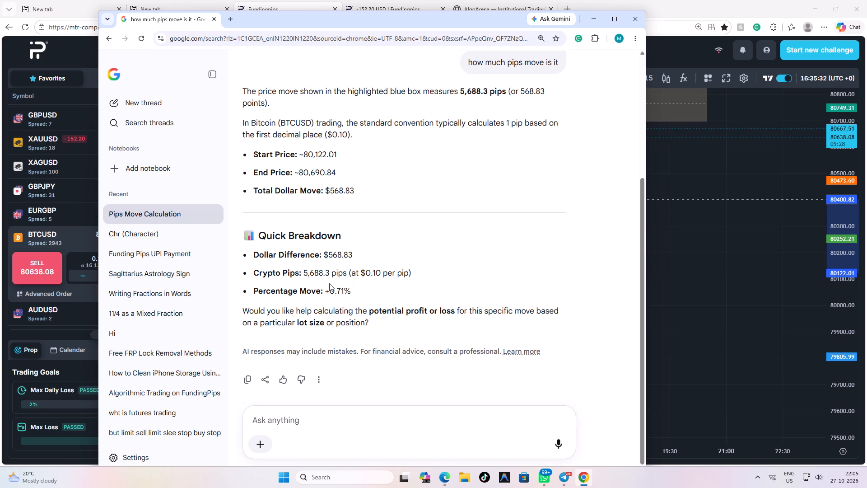
drag(316, 289, 341, 291)
click(381, 293)
drag(329, 292, 367, 290)
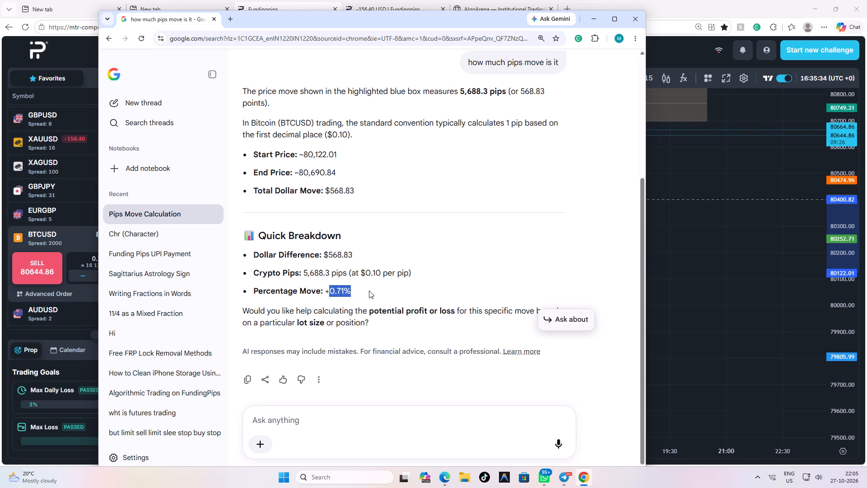
click(370, 291)
scroll(371, 289, down, 1)
Ask the follow-up "if i took here 0.05 lot" and read the profit calculation and alternative broker settings.
click(412, 421)
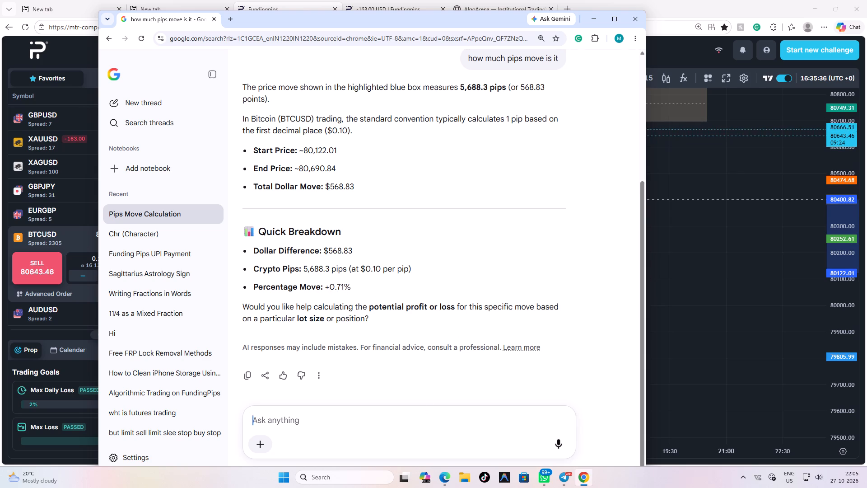
text(if i tookh)
key(BackSpace)
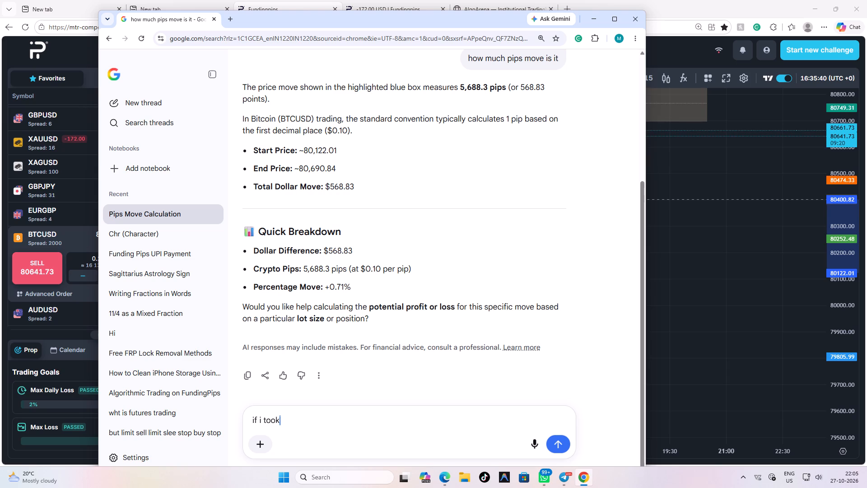
key(BackSpace)
text(k here 0)
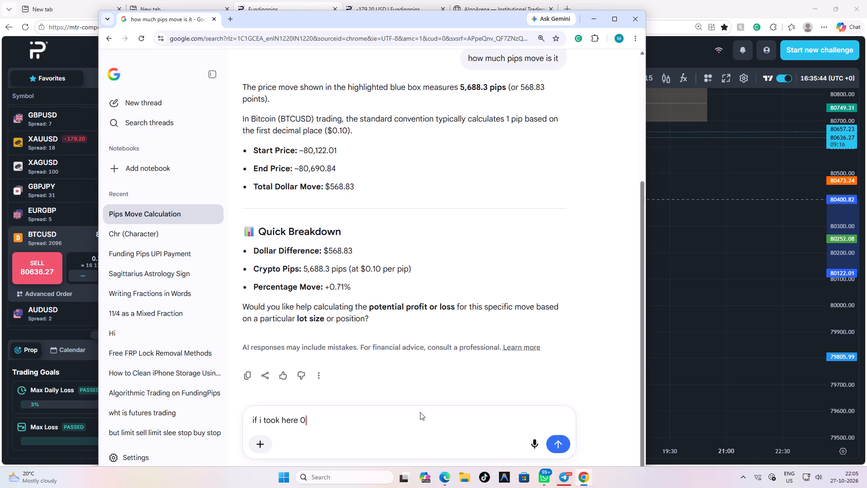
text(.05 lot)
key(Return)
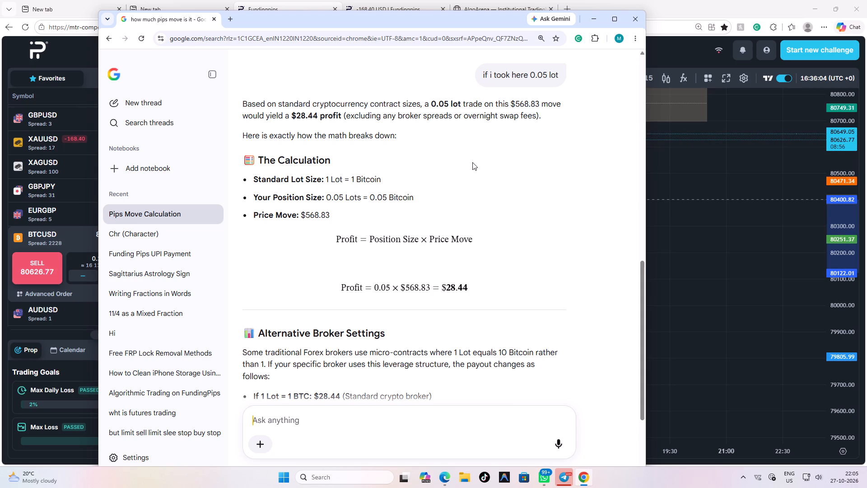
scroll(472, 162, down, 3)
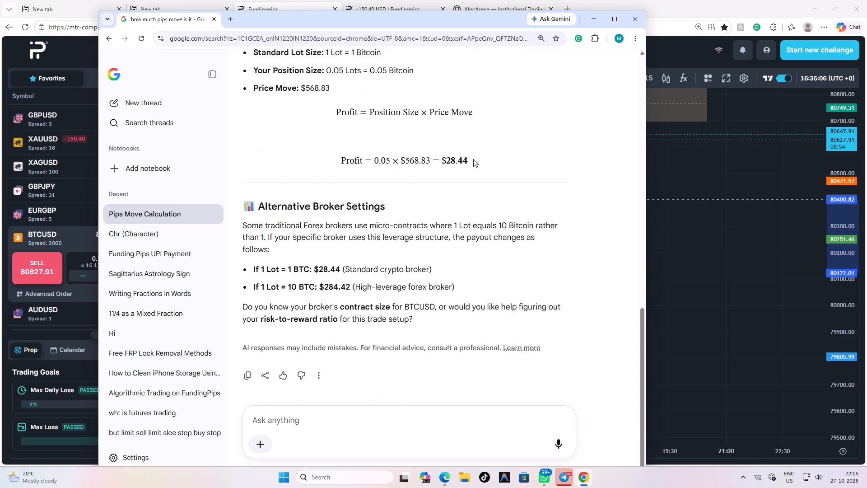
scroll(482, 153, down, 1)
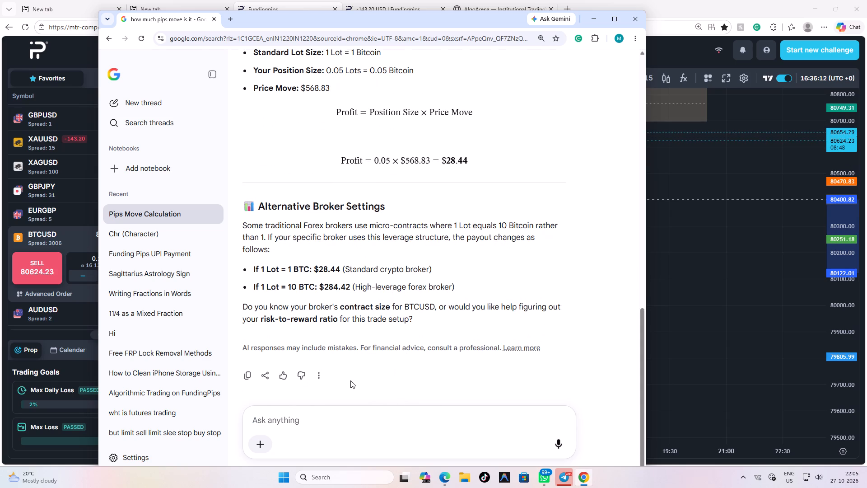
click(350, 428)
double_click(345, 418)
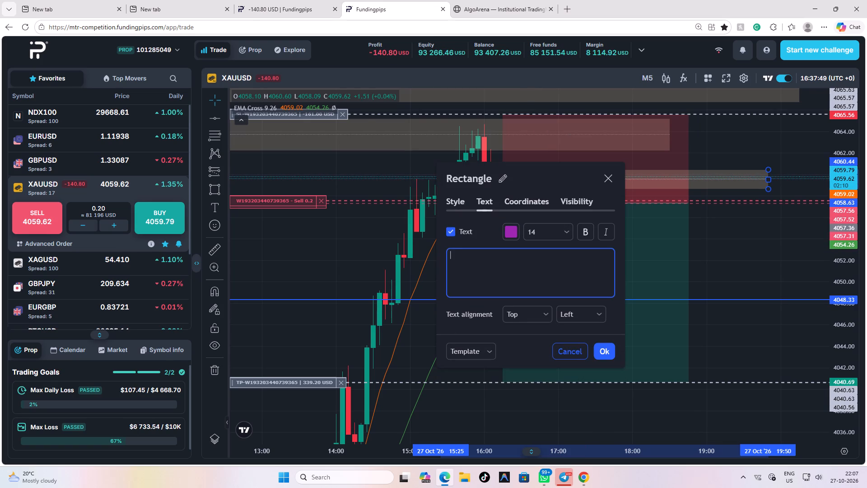
key(5)
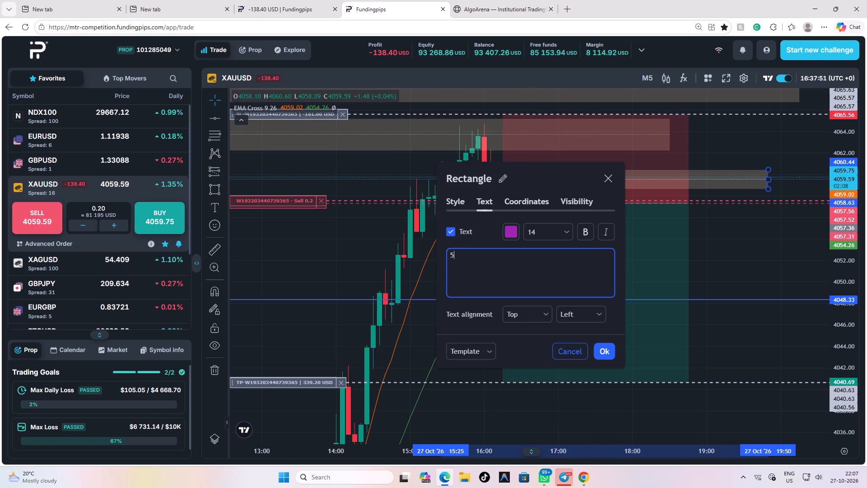
text(m)
key(space)
text(FVG)
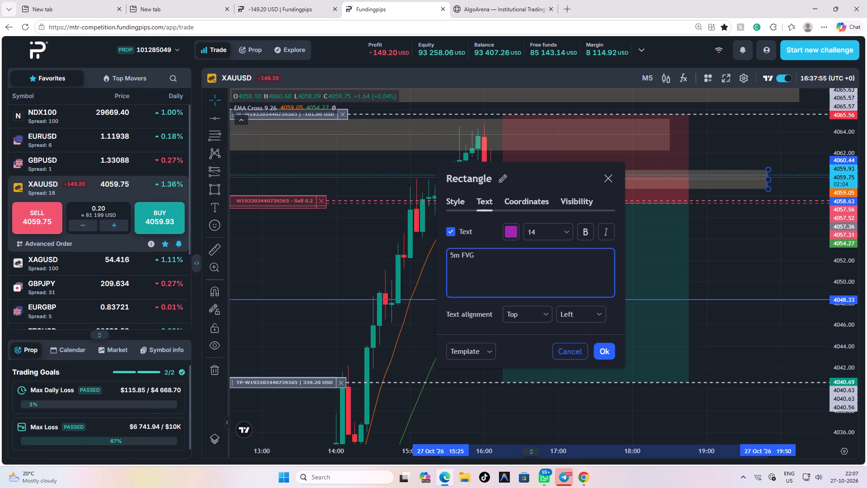
click(600, 352)
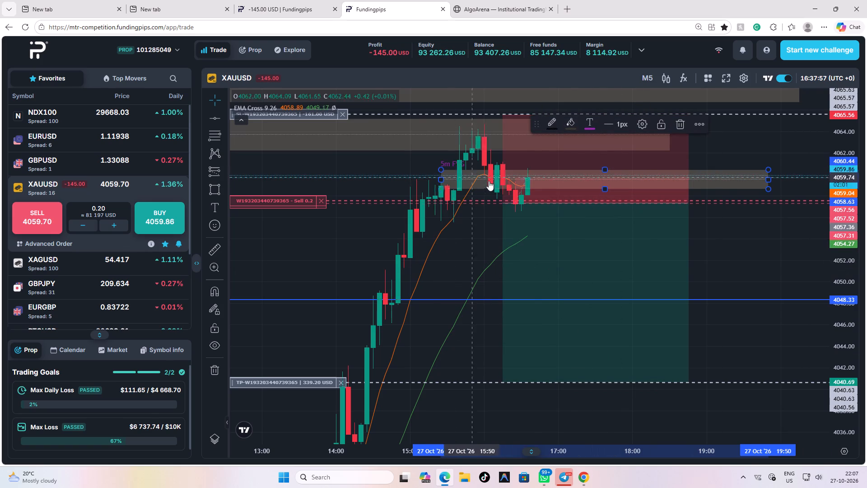
Format the rectangle's "5m FVG" label as bold white text, aligned inside and centered.
double_click(498, 185)
double_click(456, 176)
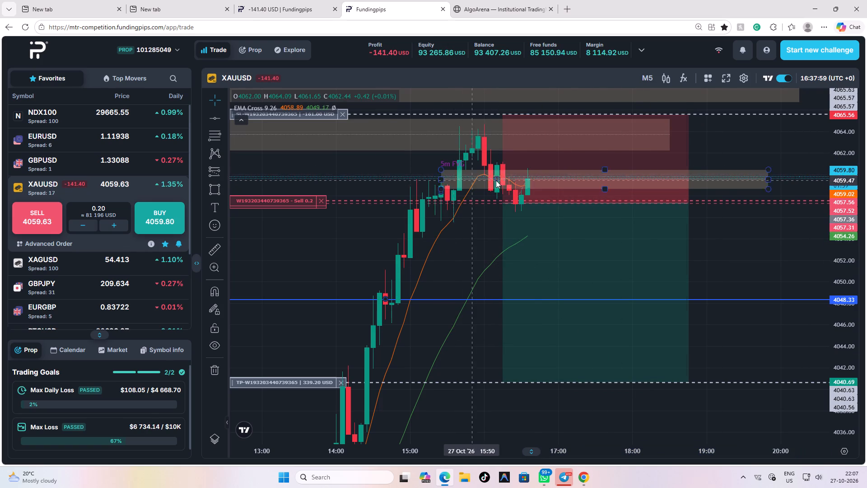
click(673, 117)
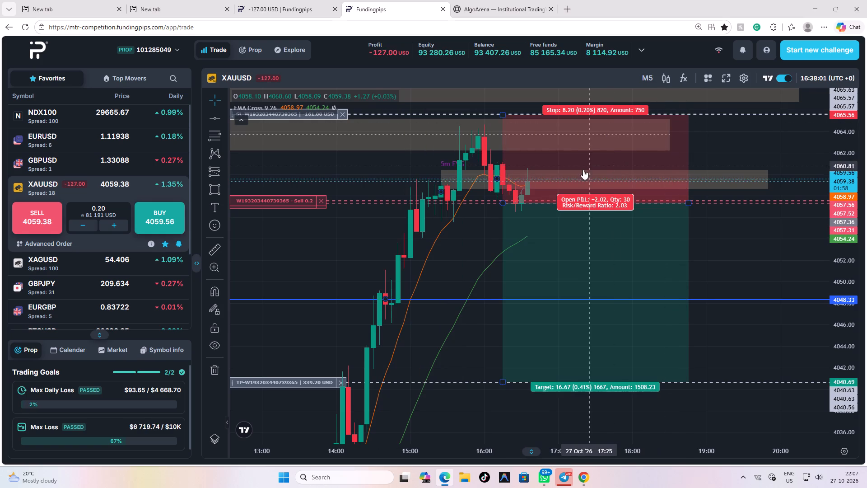
click(604, 170)
click(604, 170)
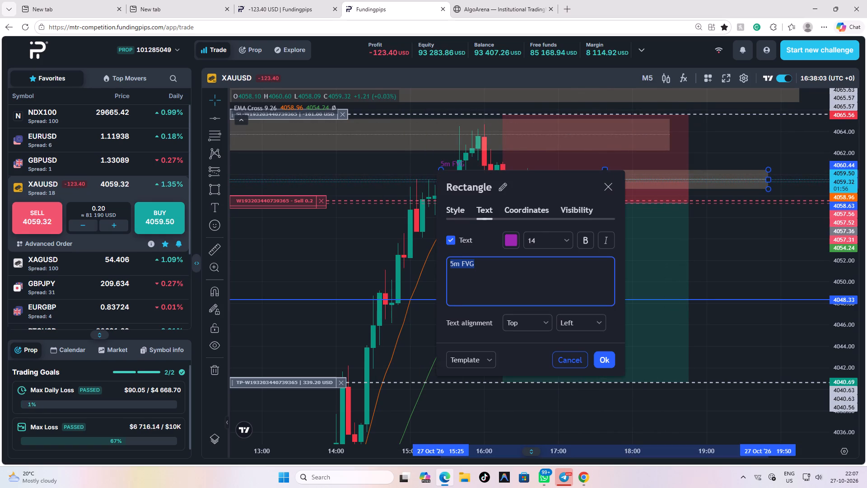
click(594, 240)
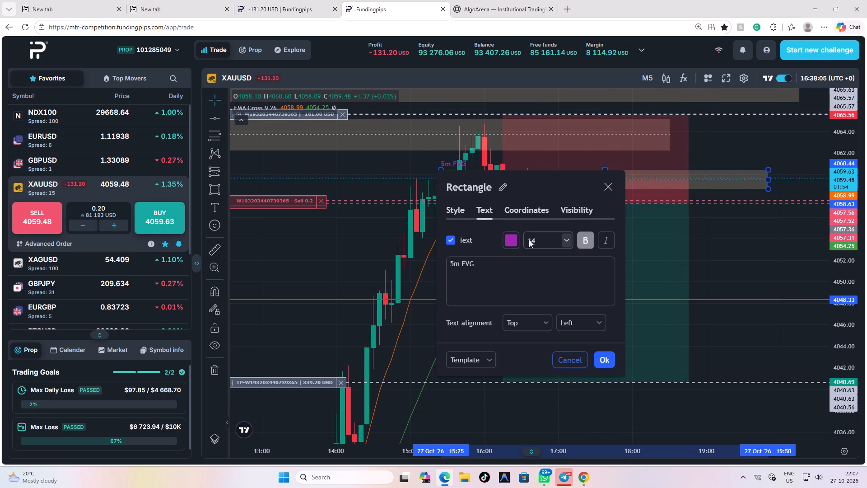
click(511, 235)
click(513, 260)
click(488, 270)
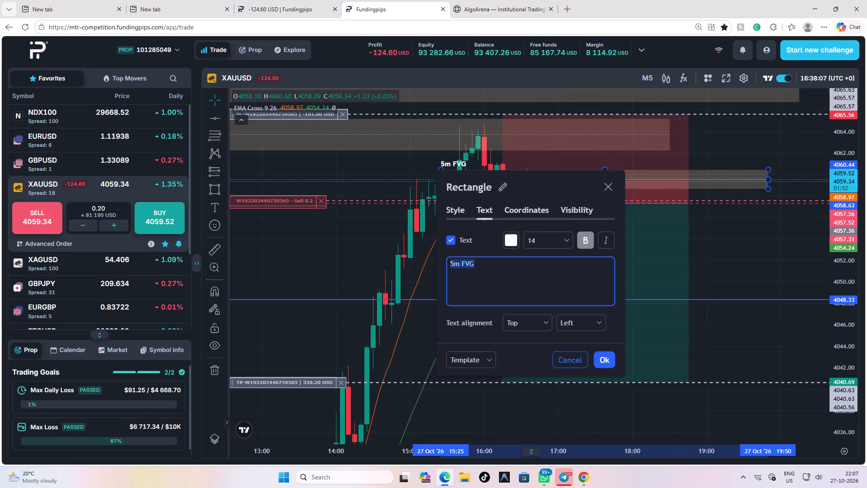
click(557, 324)
click(573, 359)
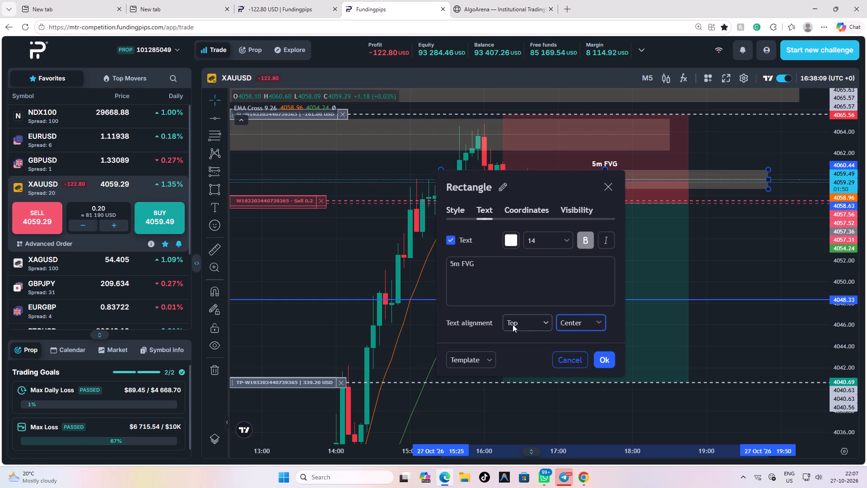
click(524, 318)
click(521, 355)
click(610, 363)
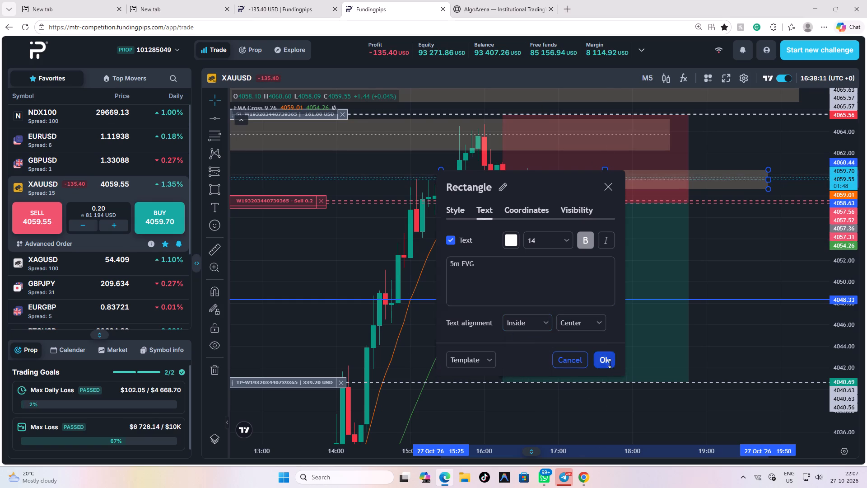
click(749, 297)
scroll(728, 267, up, 3)
drag(689, 241, 726, 280)
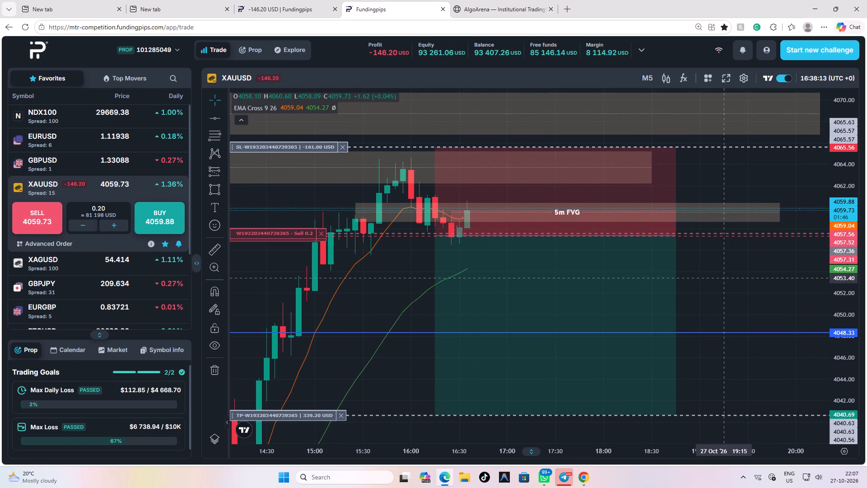
Examine the XAUUSD M5 price action around the 5m FVG zone and the open sell position's stop-loss and take-profit levels.
scroll(723, 278, up, 1)
scroll(723, 278, down, 3)
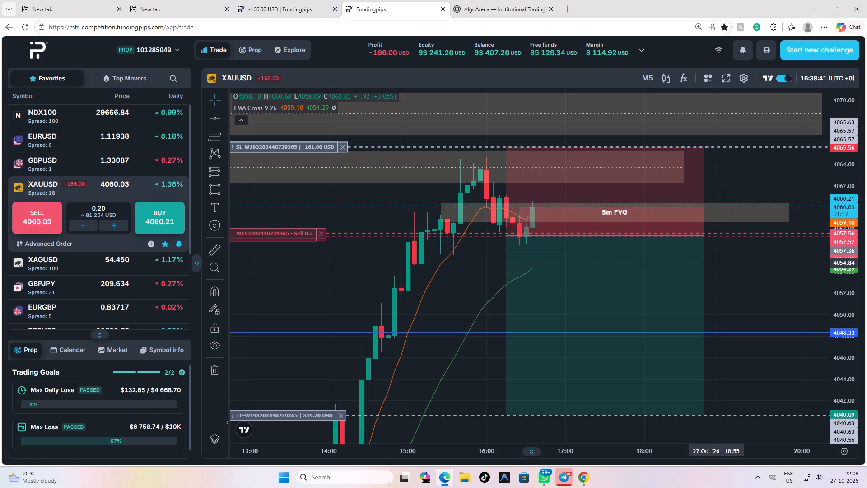
scroll(726, 235, down, 3)
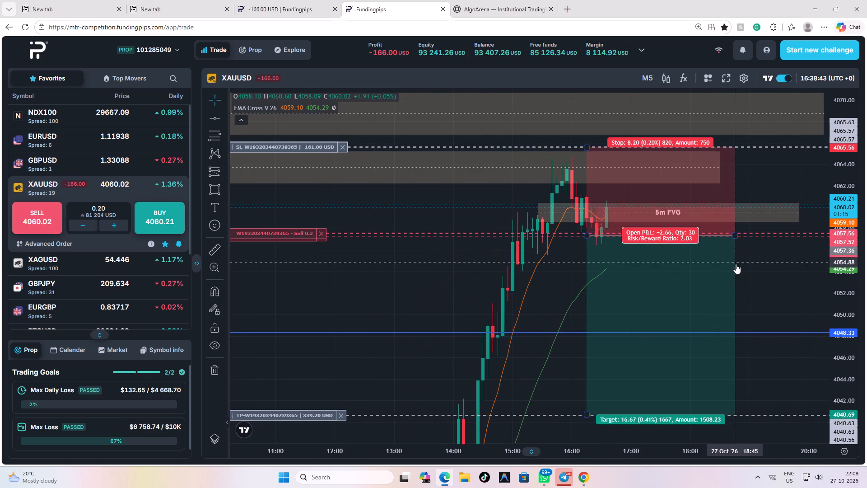
drag(780, 269, 731, 259)
drag(851, 169, 831, 281)
scroll(787, 280, down, 5)
drag(801, 272, 783, 214)
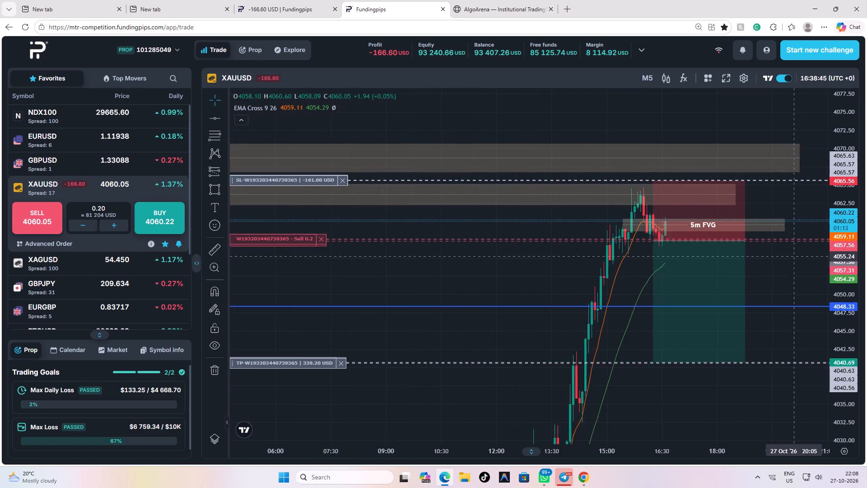
drag(783, 214, 782, 189)
scroll(784, 193, up, 4)
drag(775, 201, 777, 229)
drag(854, 141, 841, 212)
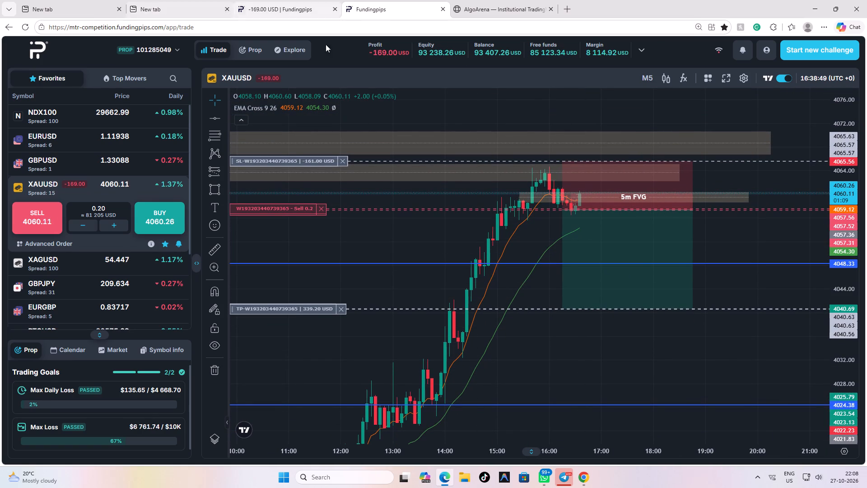
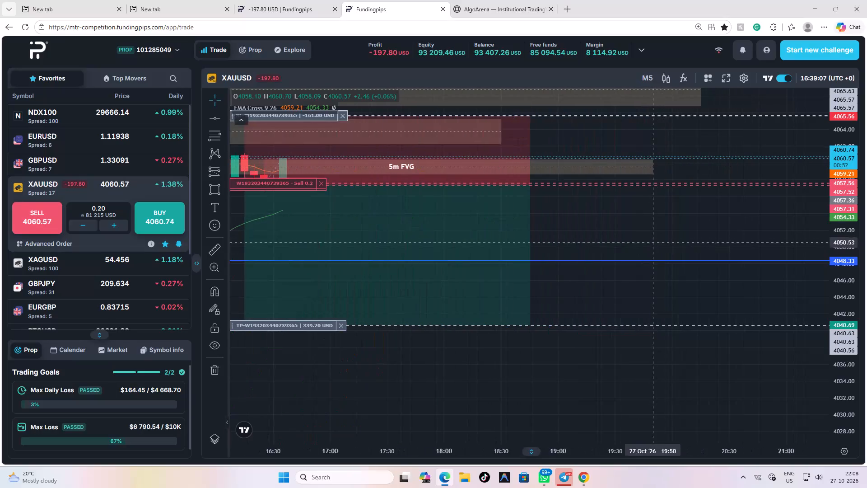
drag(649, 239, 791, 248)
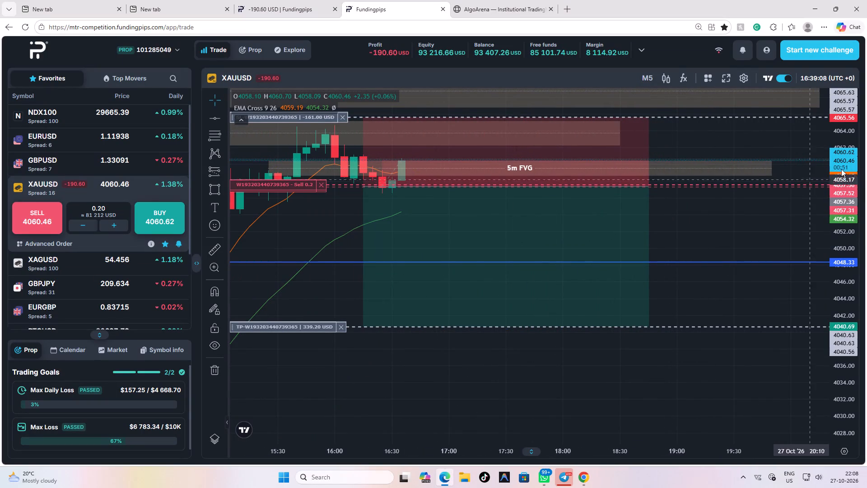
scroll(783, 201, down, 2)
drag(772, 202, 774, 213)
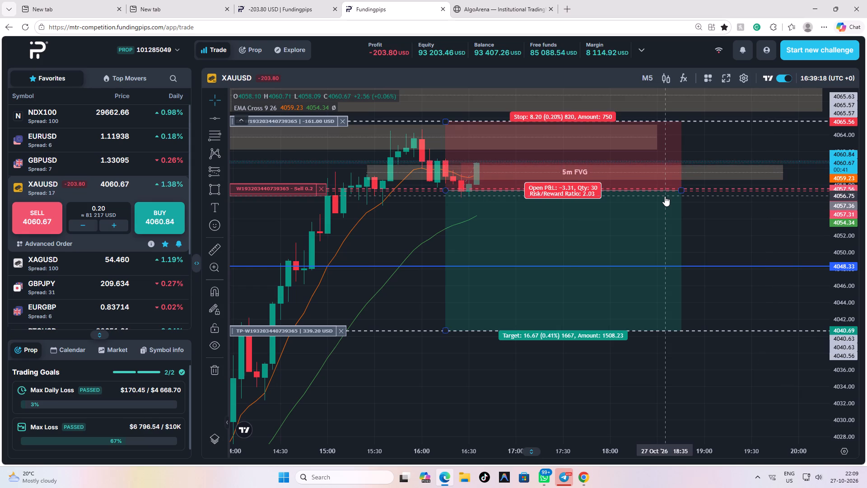
Measure the price distance on the XAUUSD chart from the short entry line up to the stop-loss line, and clear the measurement.
scroll(743, 252, down, 1)
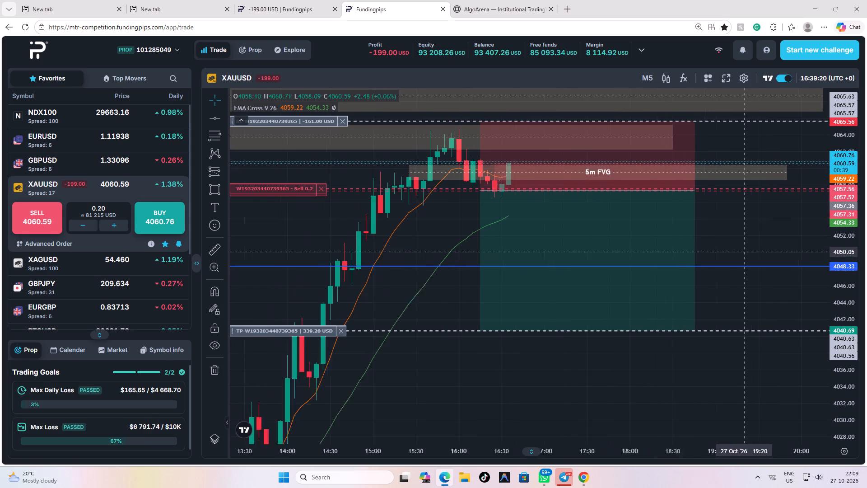
scroll(743, 252, down, 1)
drag(779, 217, 754, 258)
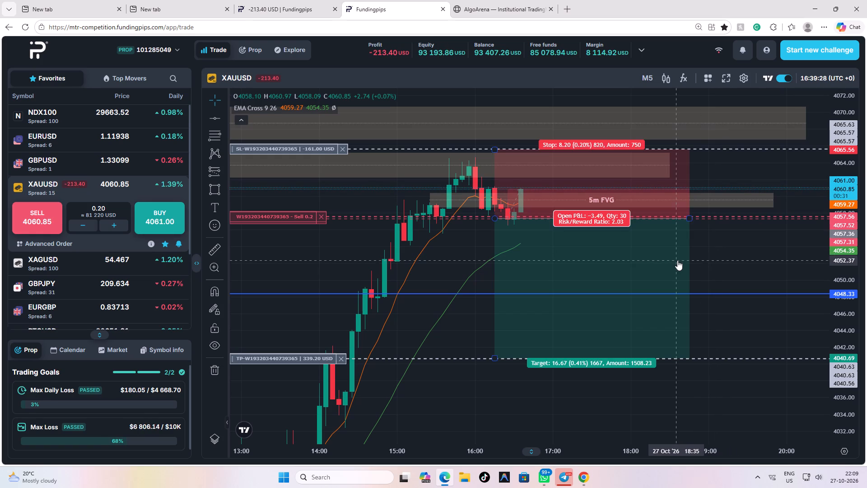
scroll(788, 259, down, 2)
scroll(788, 259, up, 3)
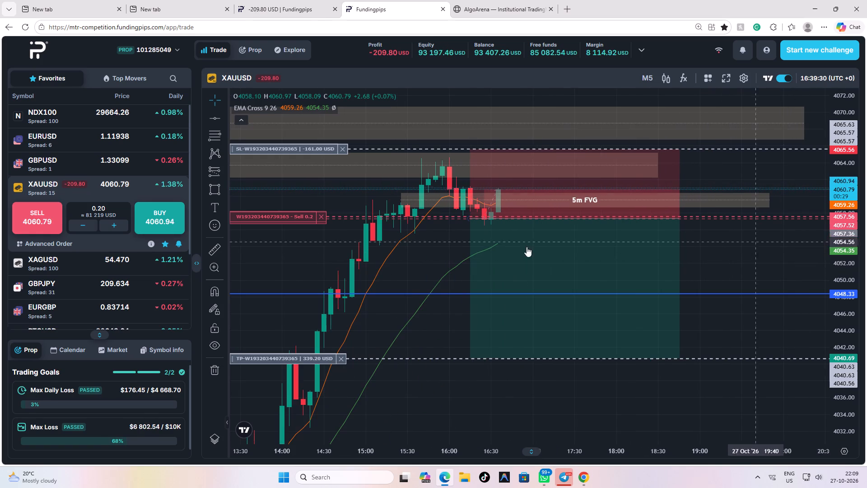
click(212, 250)
click(493, 216)
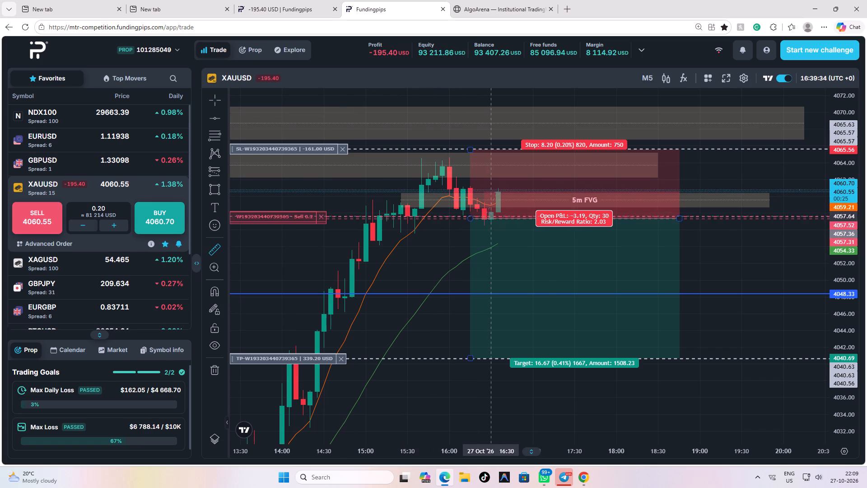
click(523, 150)
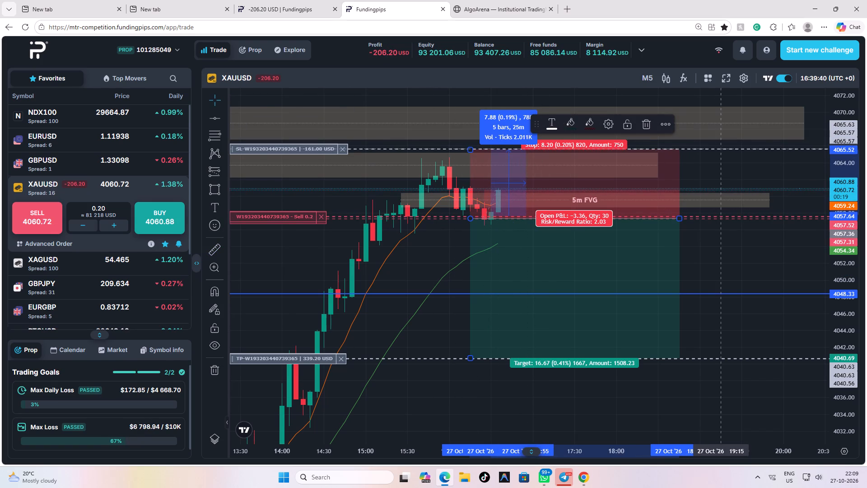
click(714, 160)
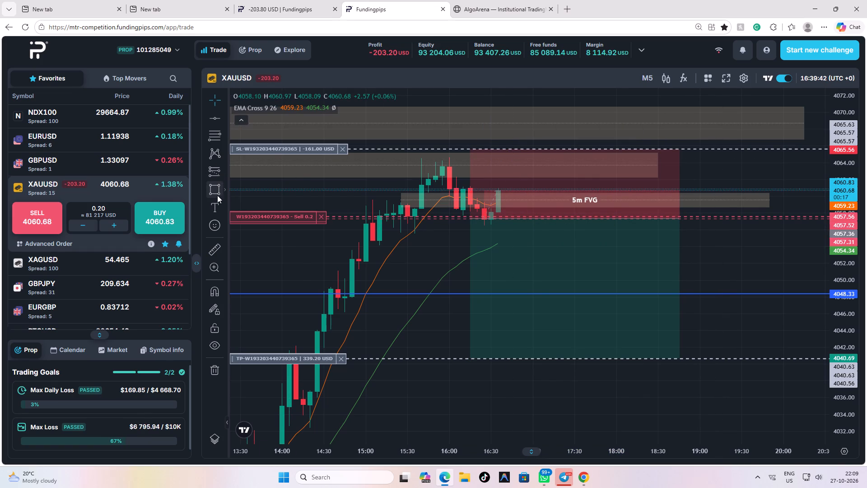
Measure the price distance from the XAUUSD short entry line down to the take-profit line, and clear the measurement.
click(214, 249)
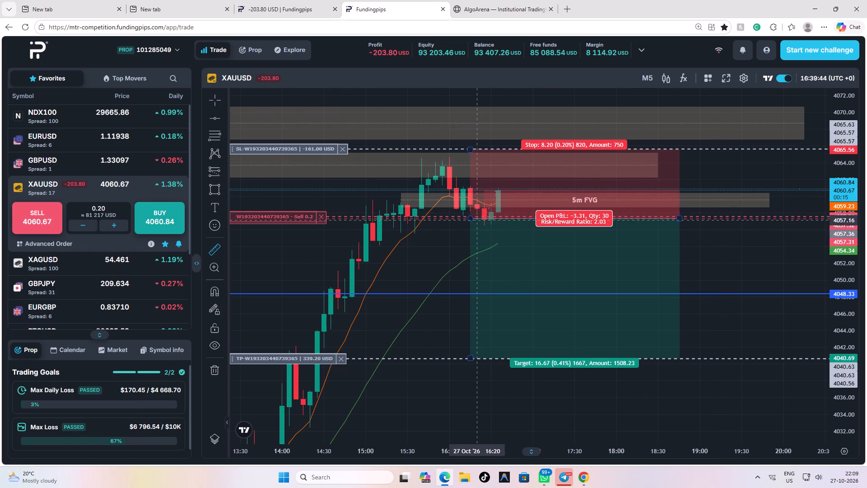
click(475, 217)
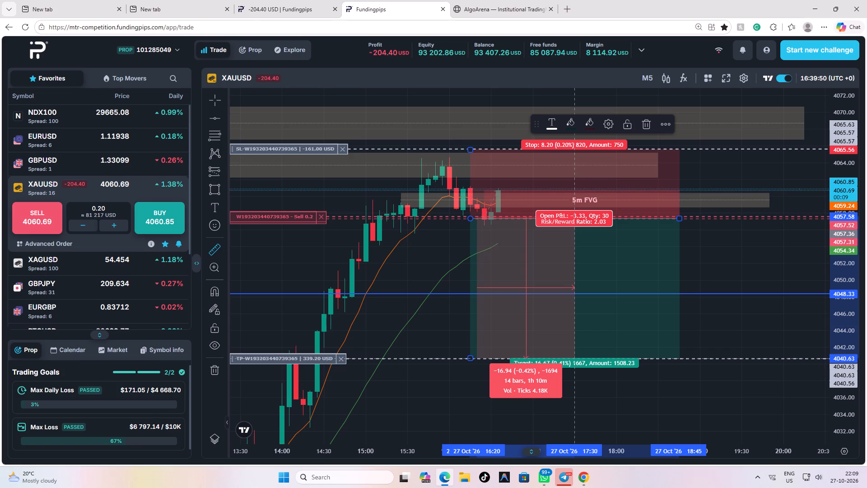
click(576, 359)
scroll(698, 289, down, 2)
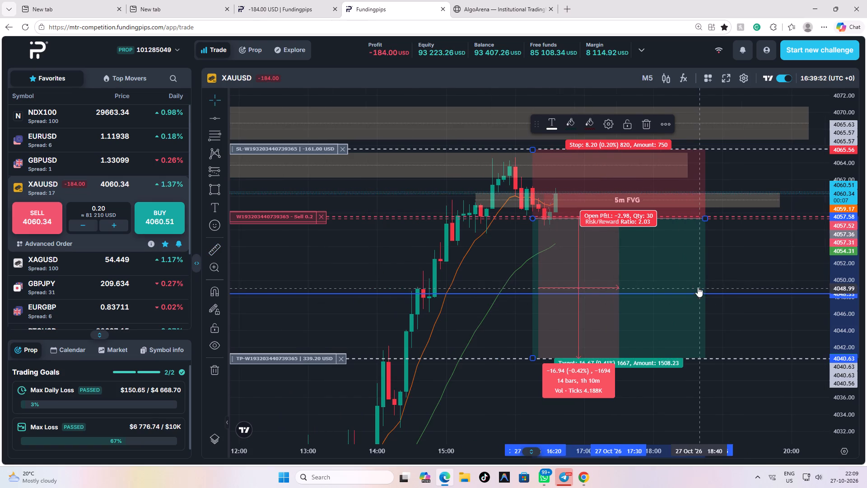
scroll(716, 270, up, 6)
click(699, 268)
scroll(693, 265, down, 1)
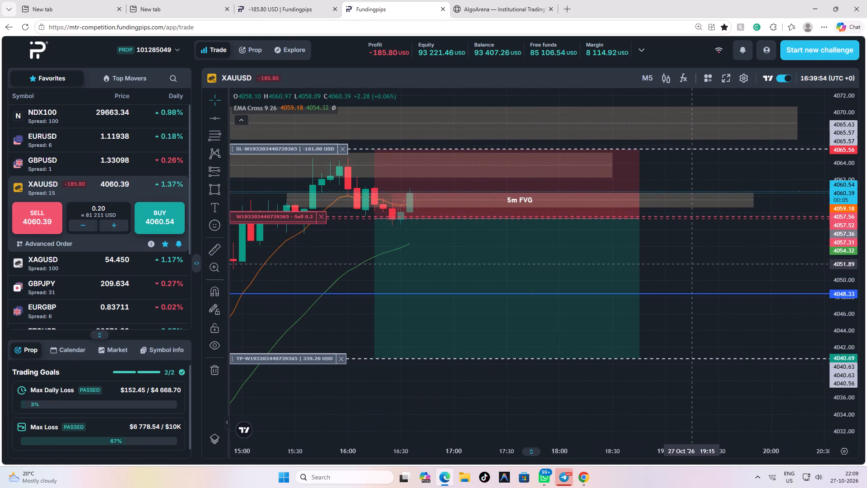
scroll(685, 263, down, 3)
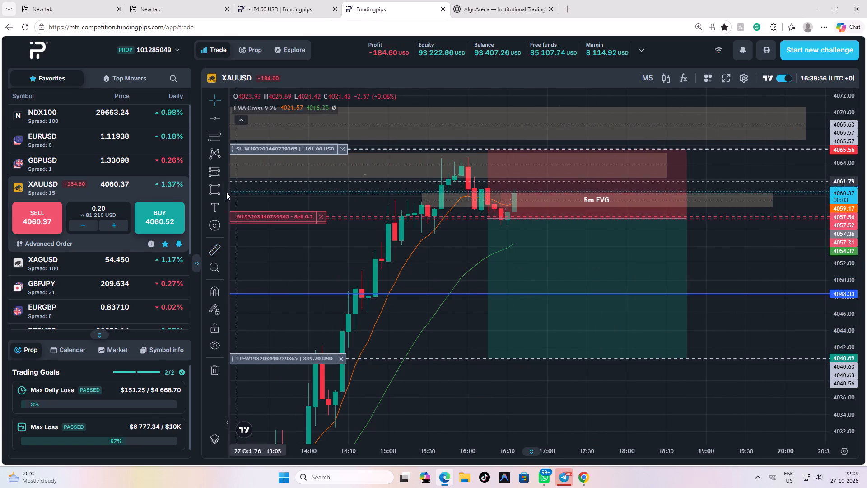
Measure the price distance from the XAUUSD short entry line down to the blue horizontal line, and clear the measurement.
click(217, 242)
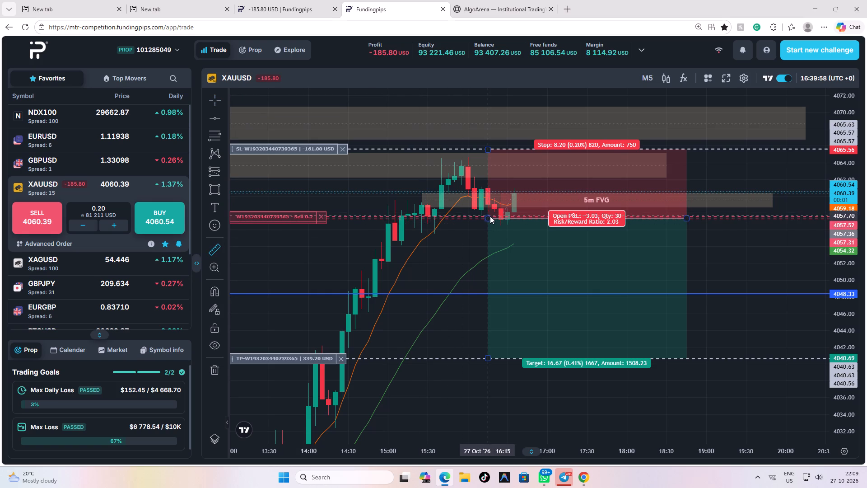
click(499, 217)
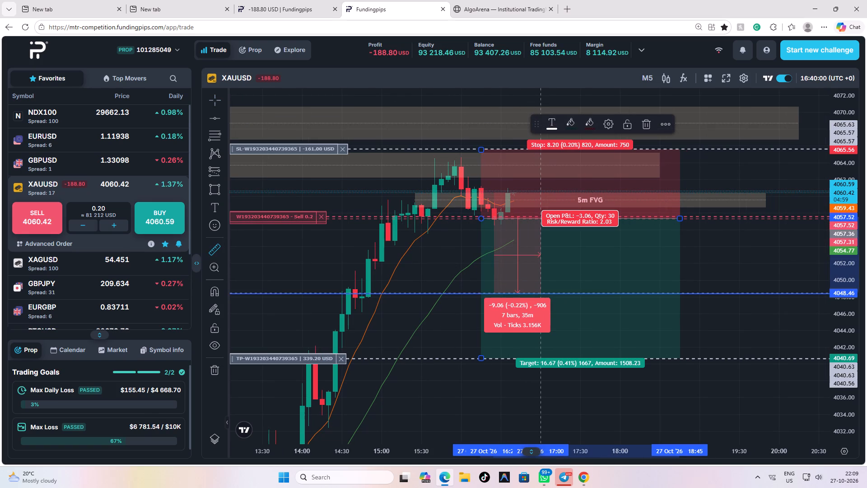
click(540, 293)
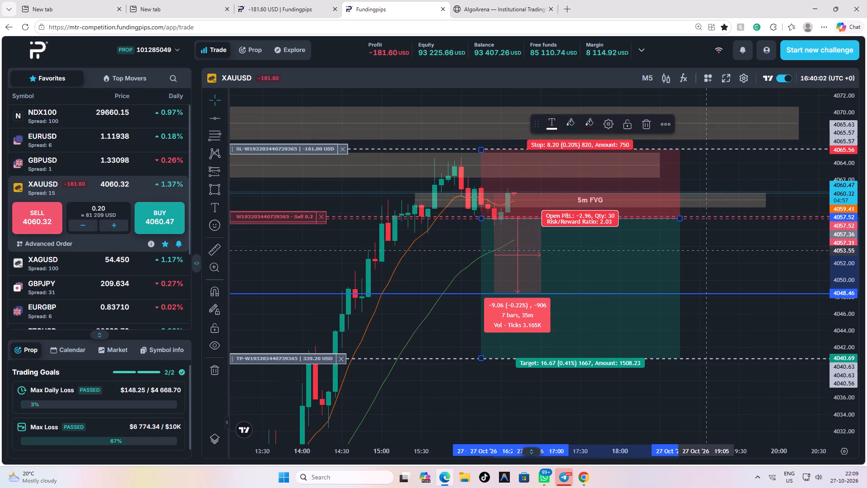
click(707, 250)
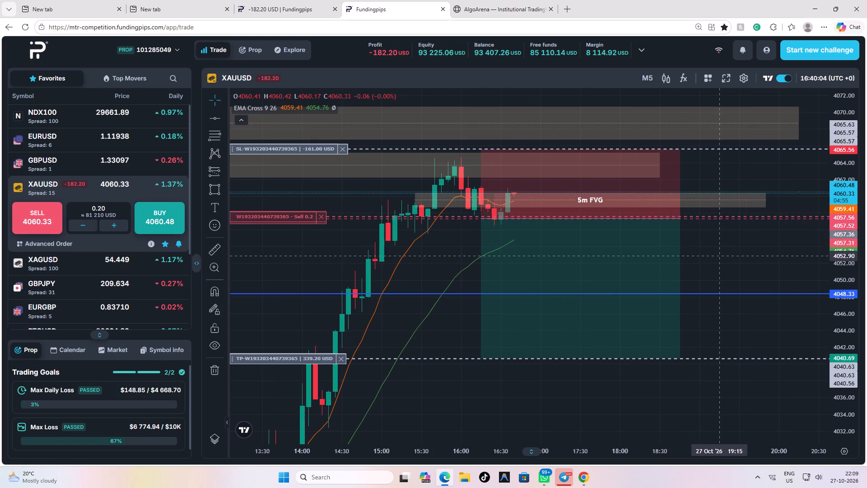
Switch the XAUUSD chart to the M15 timeframe.
click(644, 77)
click(652, 160)
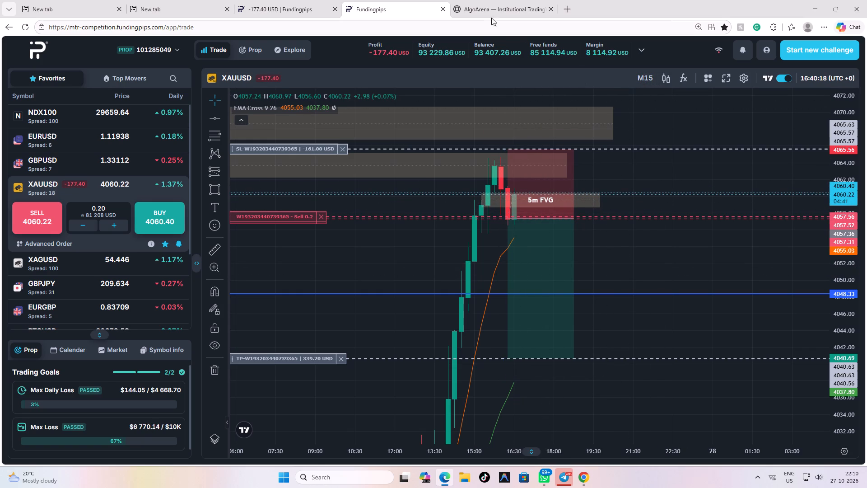
Check the M15 BTCUSD chart in the other Fundingpips tab.
click(295, 4)
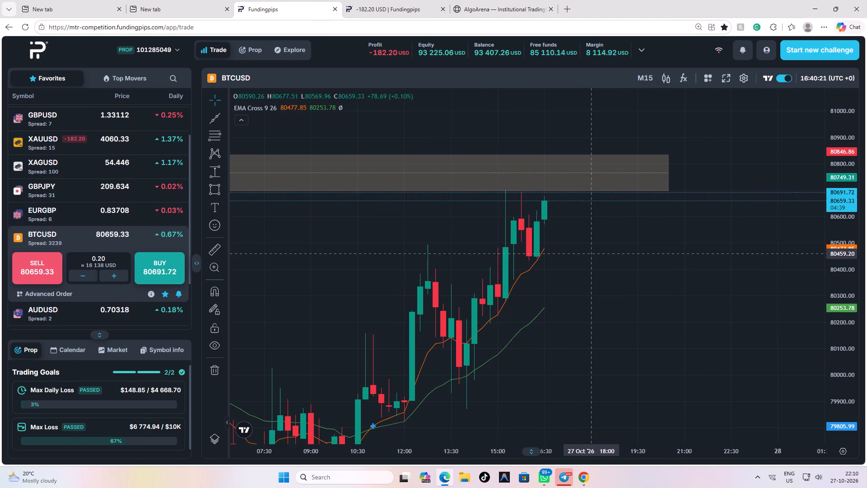
scroll(588, 254, down, 1)
Switch to AlgoArena, check its XAUUSD chart, and examine the per-market signal cards in ML Radar & Debates.
click(460, 0)
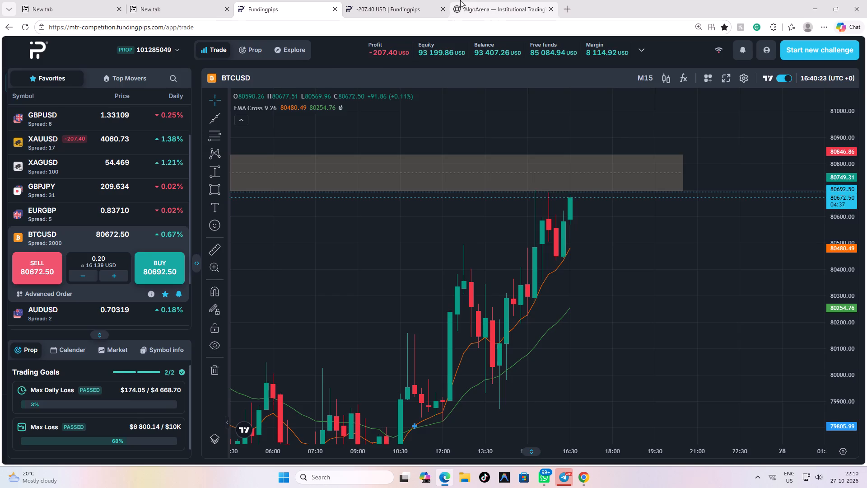
scroll(408, 256, down, 18)
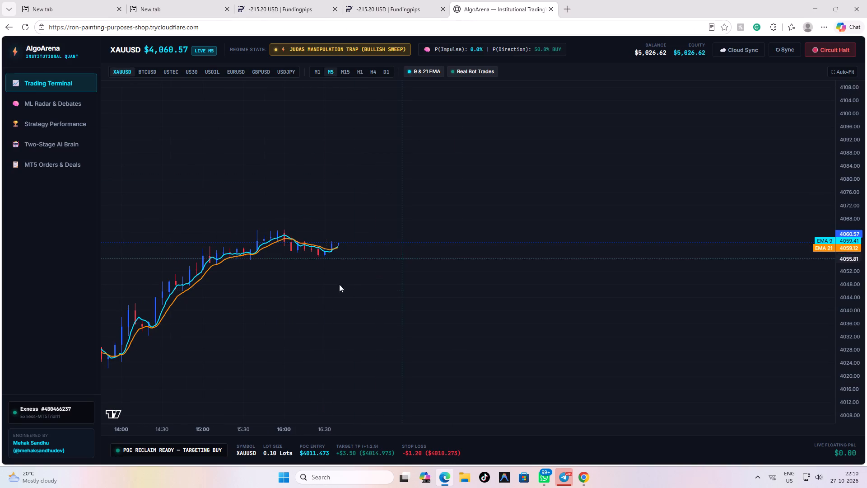
scroll(339, 284, down, 4)
click(65, 95)
click(66, 121)
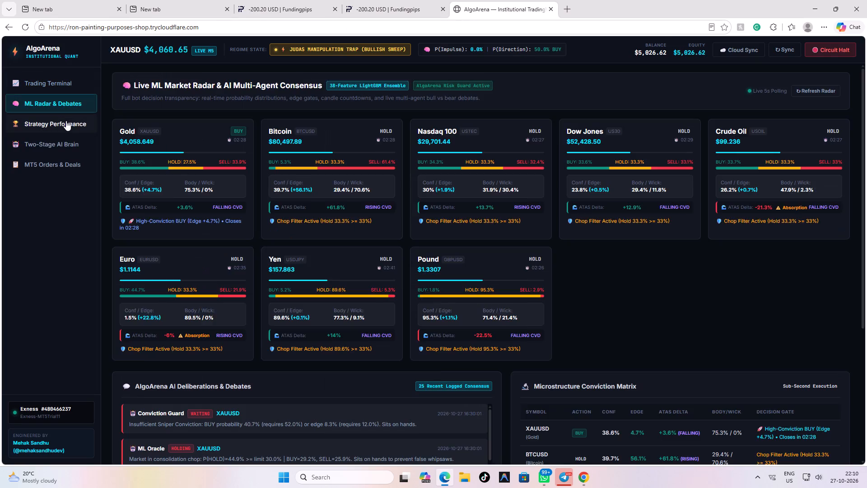
click(67, 108)
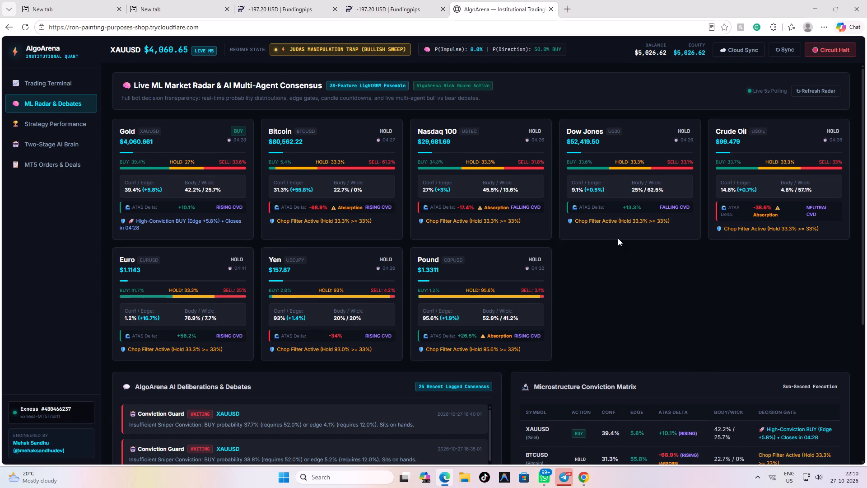
scroll(618, 238, down, 1)
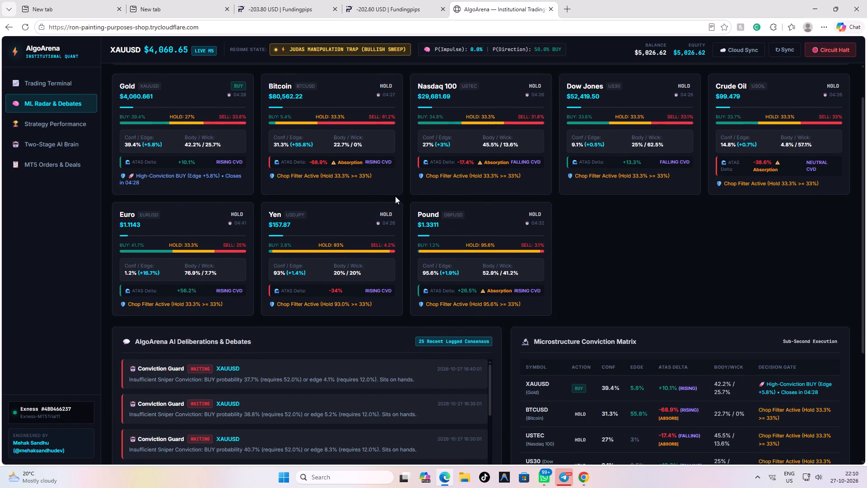
click(483, 163)
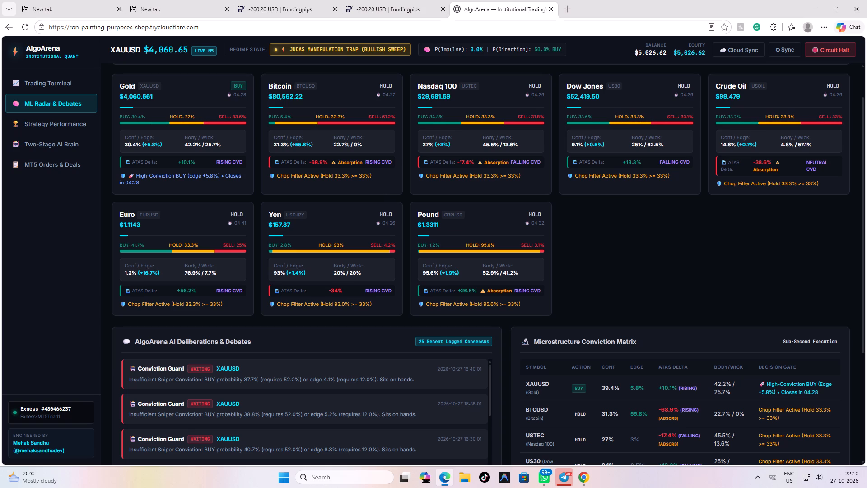
click(481, 163)
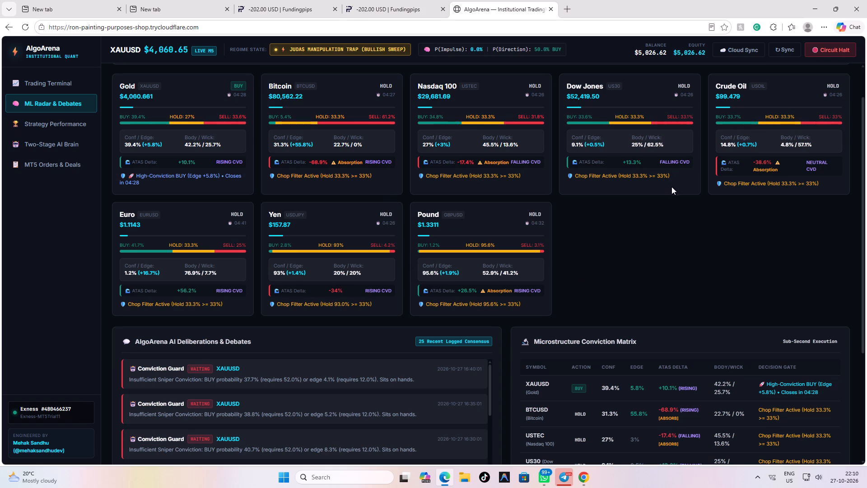
Examine the AlgoArena AI Deliberations & Debates log and the Microstructure Conviction Matrix.
scroll(464, 227, down, 1)
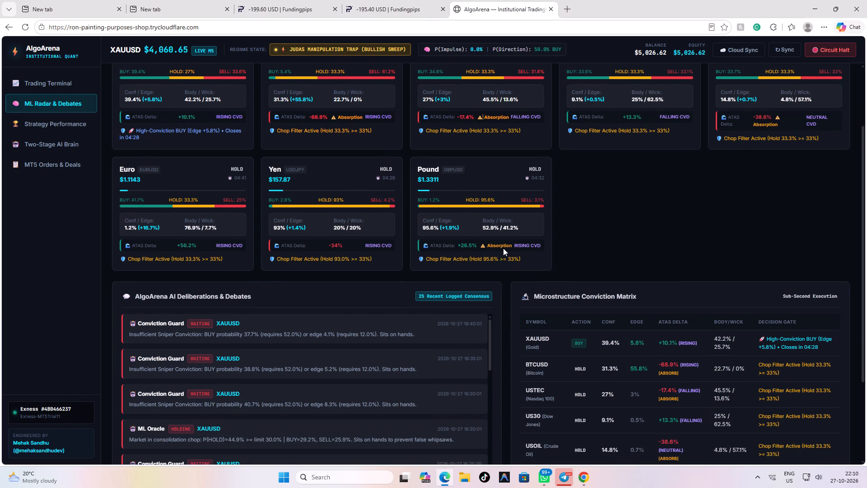
scroll(606, 245, down, 1)
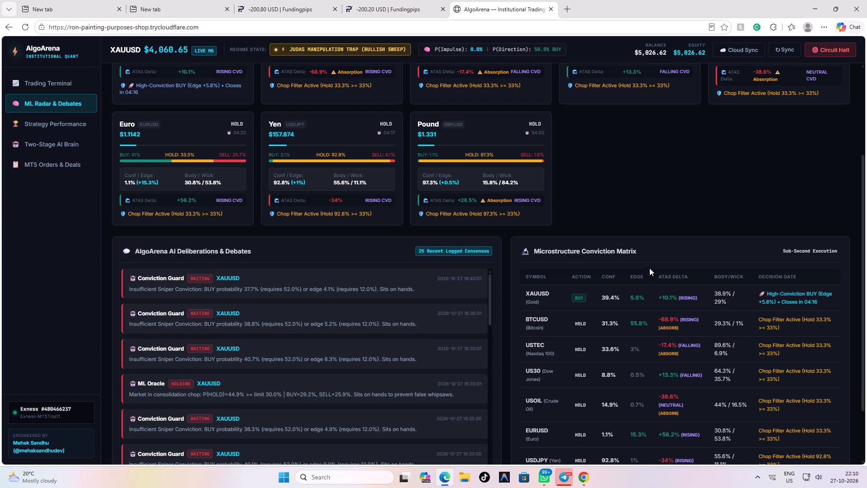
scroll(611, 296, down, 5)
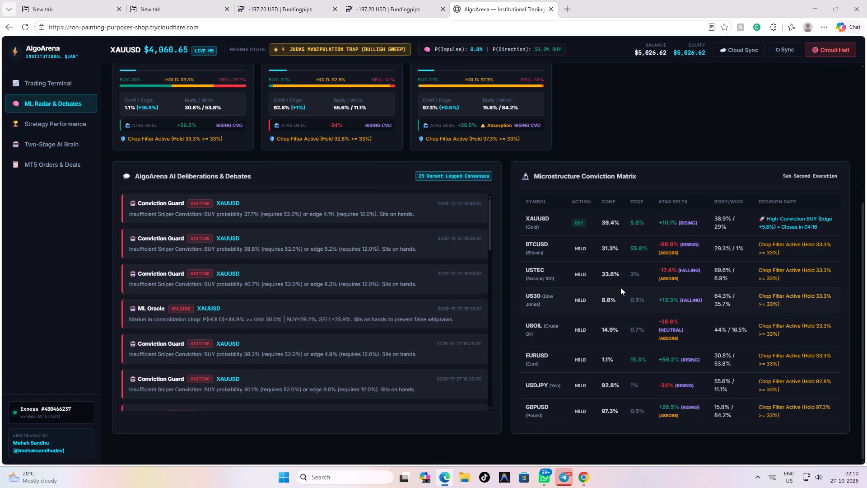
drag(781, 173, 803, 174)
click(790, 187)
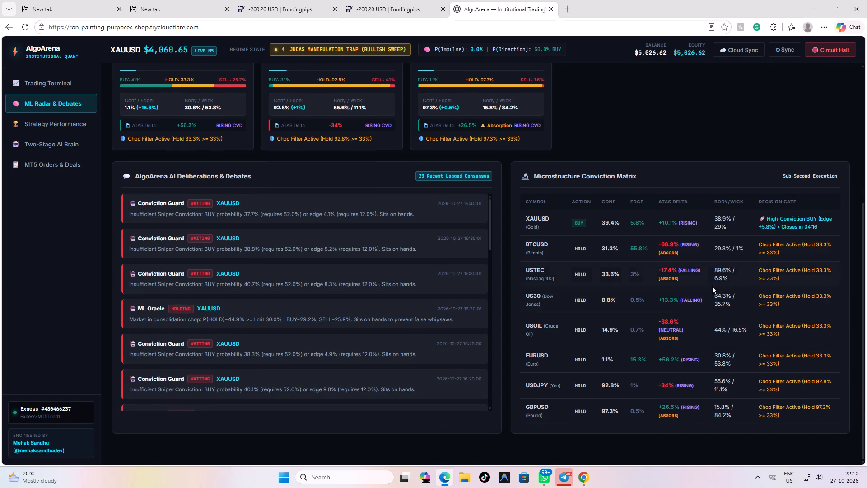
click(690, 318)
click(693, 333)
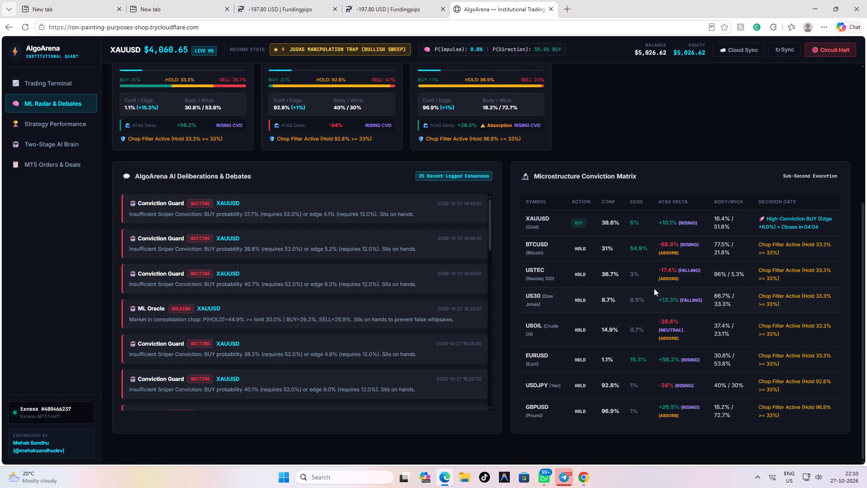
scroll(654, 288, up, 2)
Return to the XAUUSD chart in Fundingpips and set its timeframe back to M5.
click(384, 0)
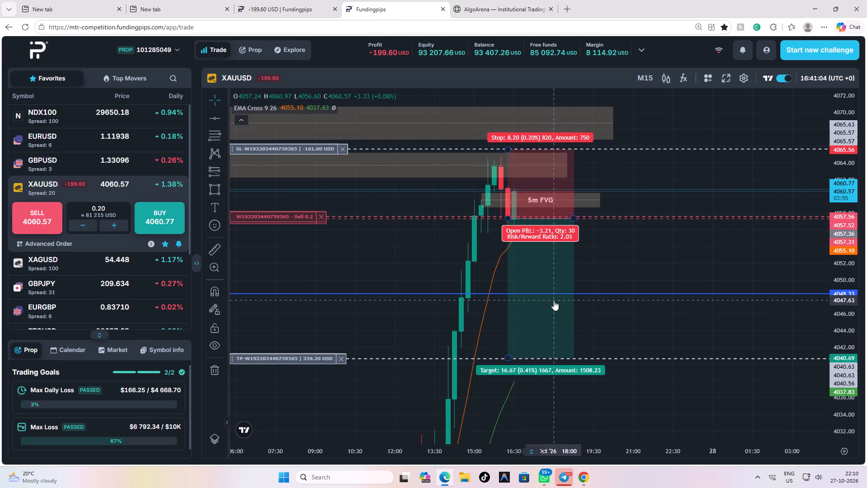
click(637, 76)
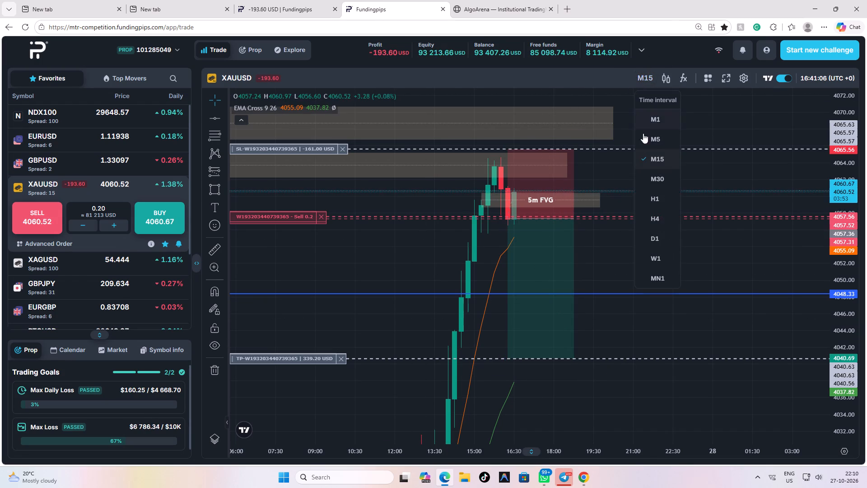
click(648, 141)
scroll(765, 296, up, 4)
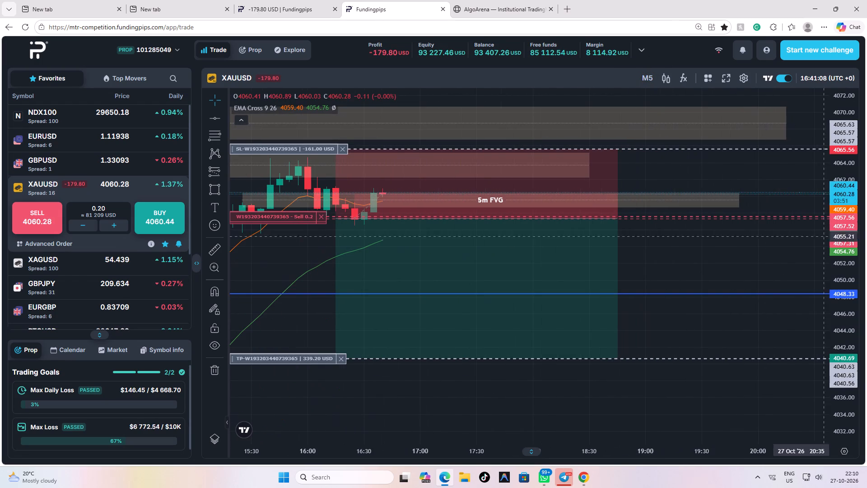
scroll(665, 267, down, 2)
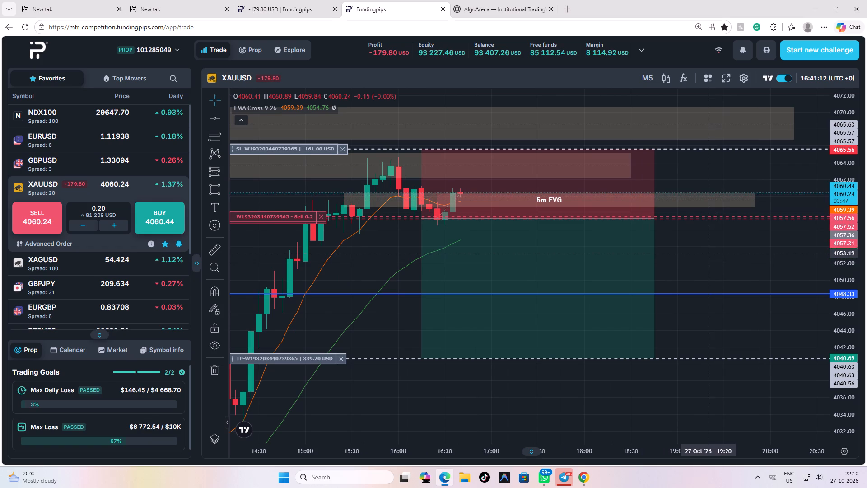
scroll(709, 253, down, 4)
scroll(733, 249, up, 4)
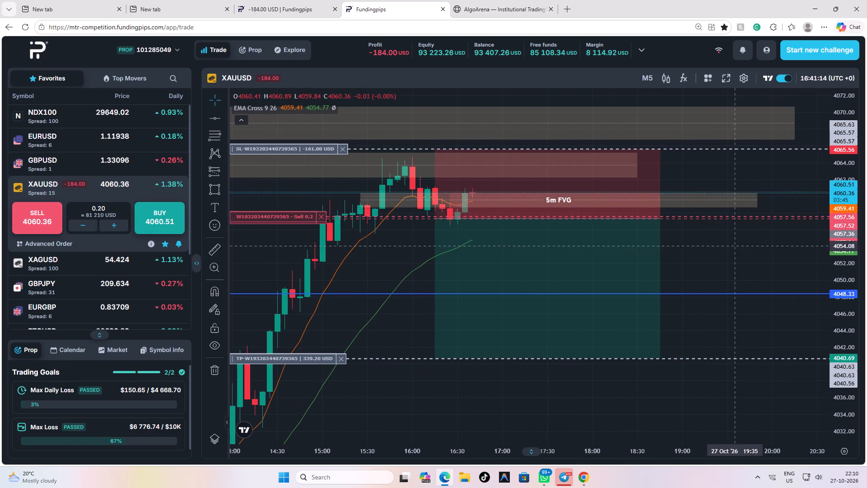
Extend the right edge of the rectangle just below the XAUUSD stop-loss line to about 19:05.
drag(840, 183, 821, 230)
scroll(709, 261, down, 4)
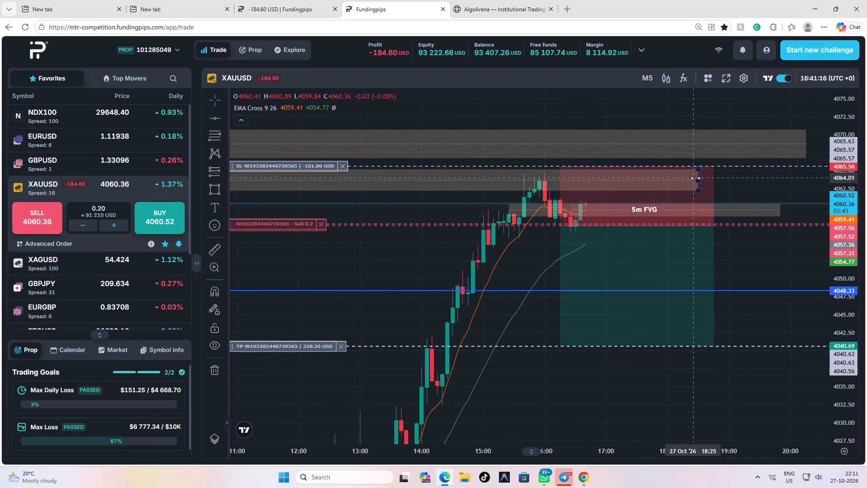
drag(699, 180, 733, 183)
click(757, 188)
scroll(753, 196, down, 4)
drag(789, 239, 784, 236)
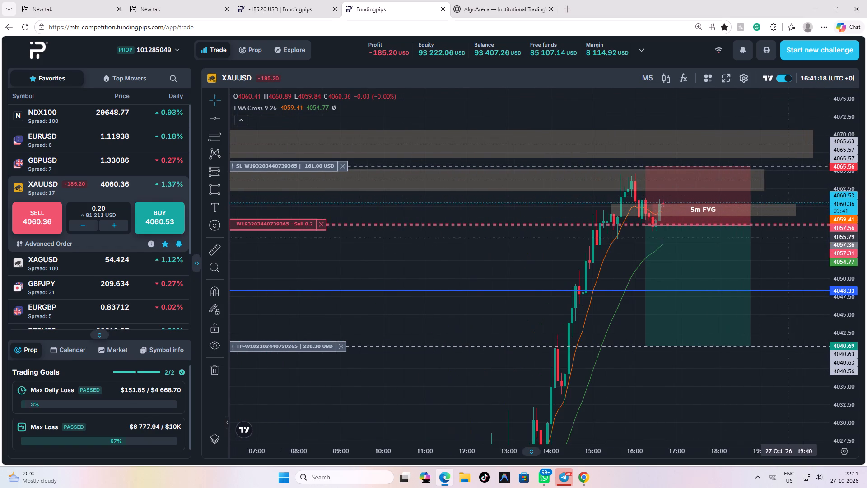
drag(784, 236, 722, 236)
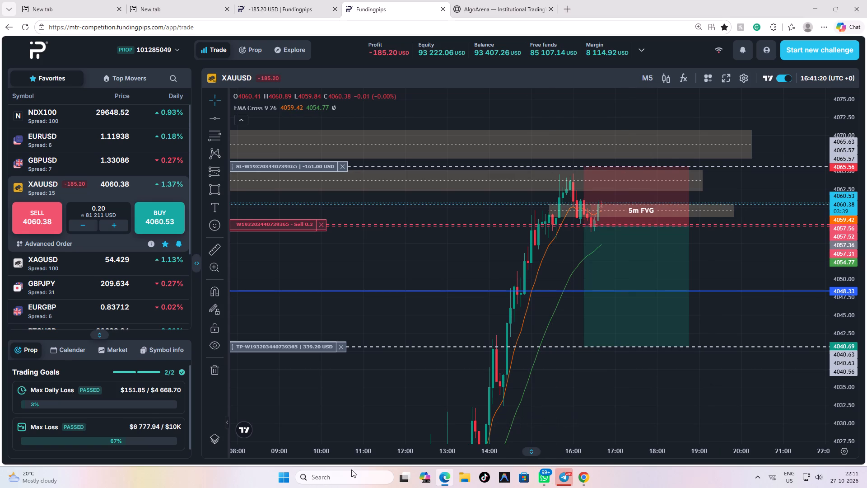
Find Brave through the Windows search and open it.
click(349, 473)
key(b)
click(491, 200)
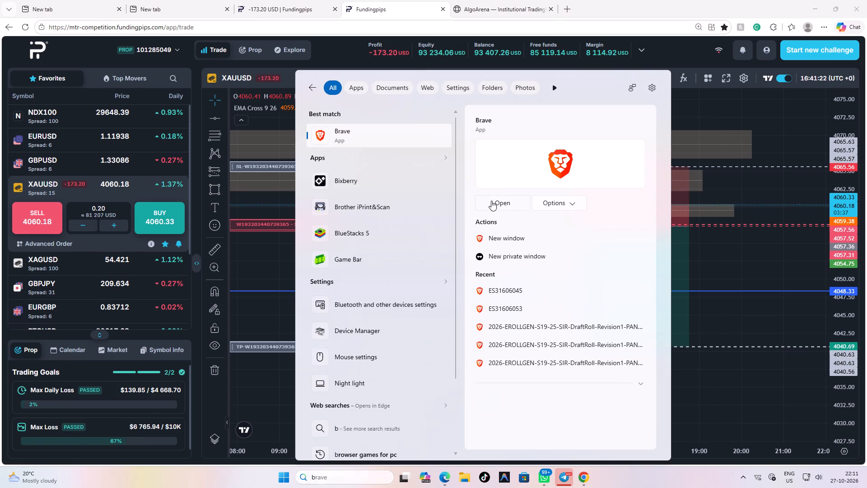